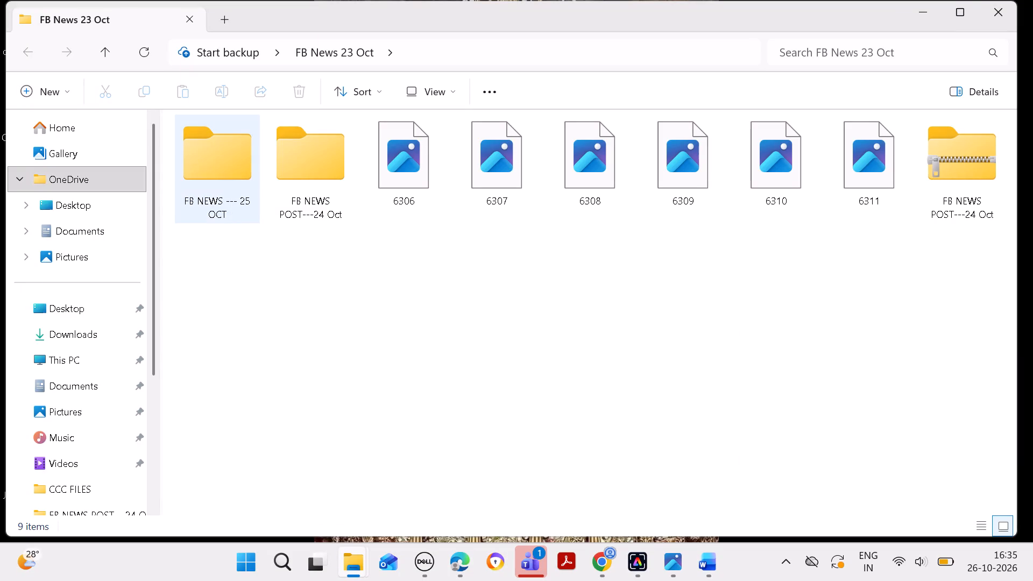
Examine the contents of the FB NEWS --- 25 OCT, FB NEWS POST---24 Oct and FB ONLINE POST---24 OCT folders.
{"action": "double_click", "coordinate": [232, 177]}
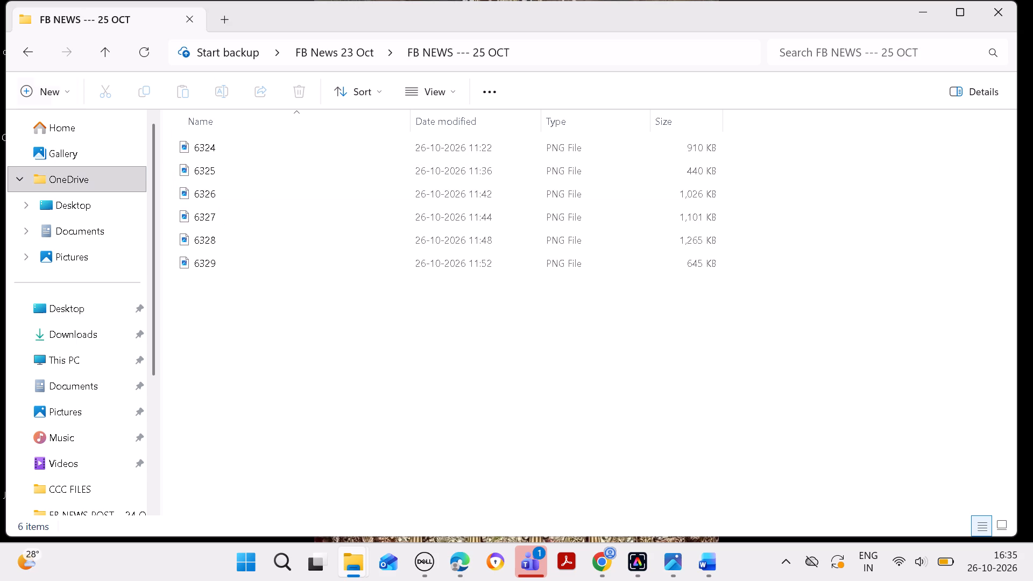
{"action": "left_click", "coordinate": [31, 51]}
{"action": "double_click", "coordinate": [298, 148]}
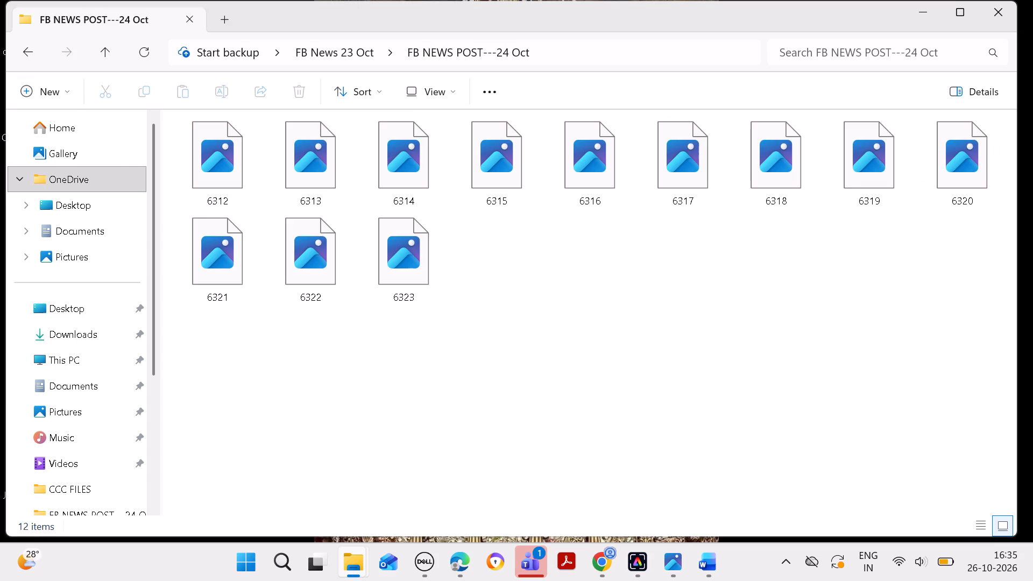
{"action": "left_click", "coordinate": [26, 50]}
{"action": "left_click", "coordinate": [930, 3]}
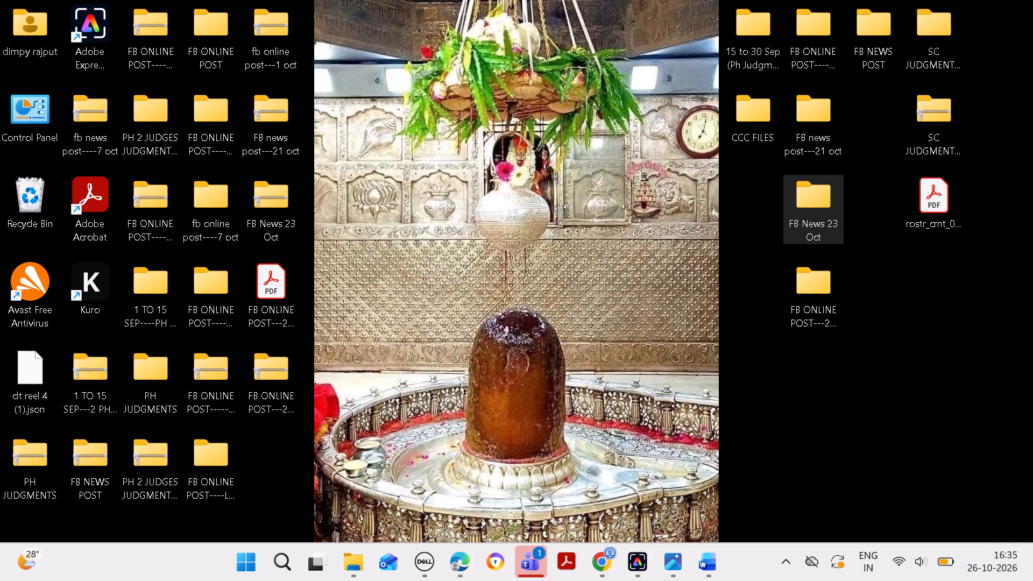
{"action": "double_click", "coordinate": [820, 296]}
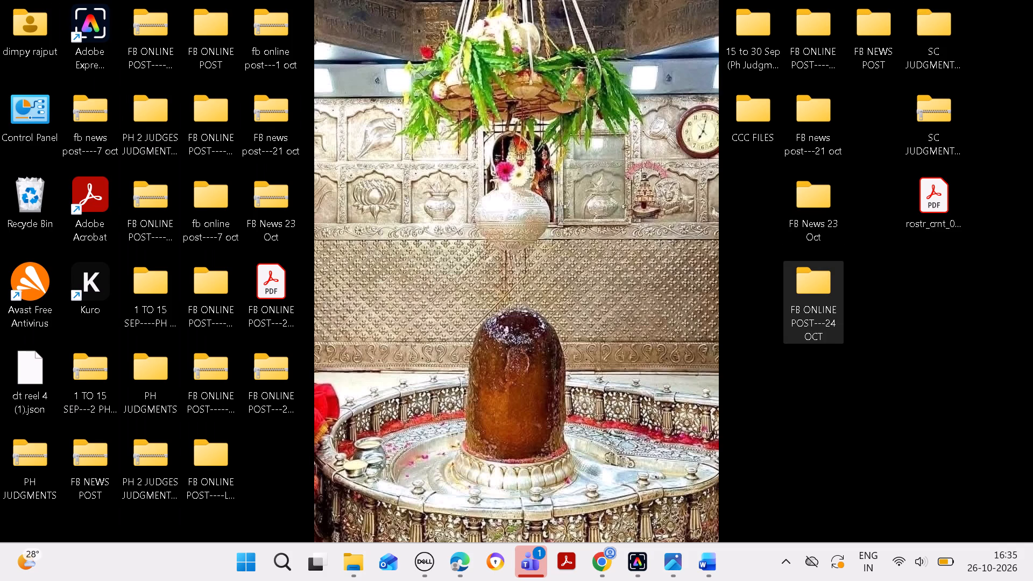
{"action": "double_click", "coordinate": [822, 289]}
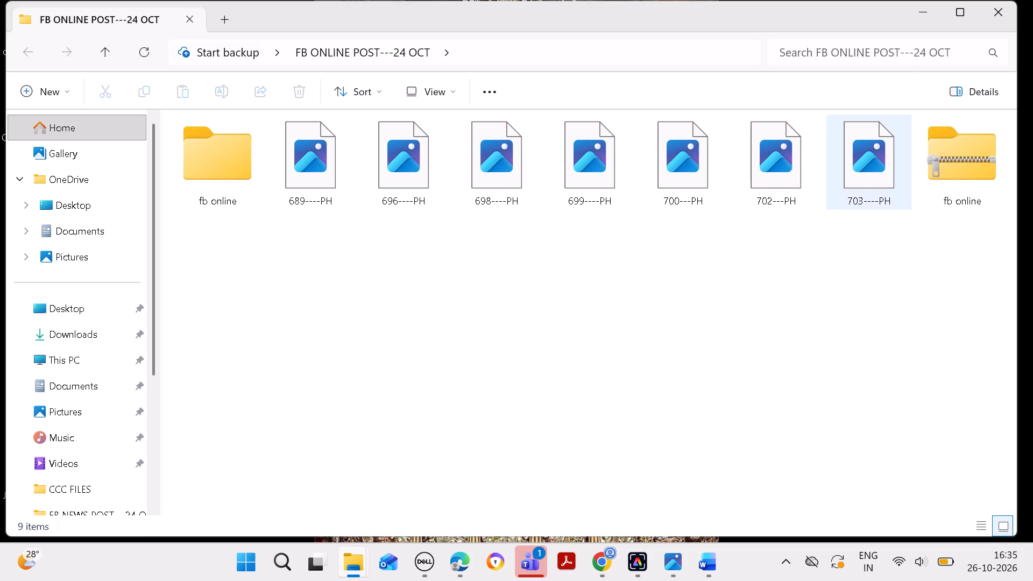
{"action": "left_click", "coordinate": [912, 19]}
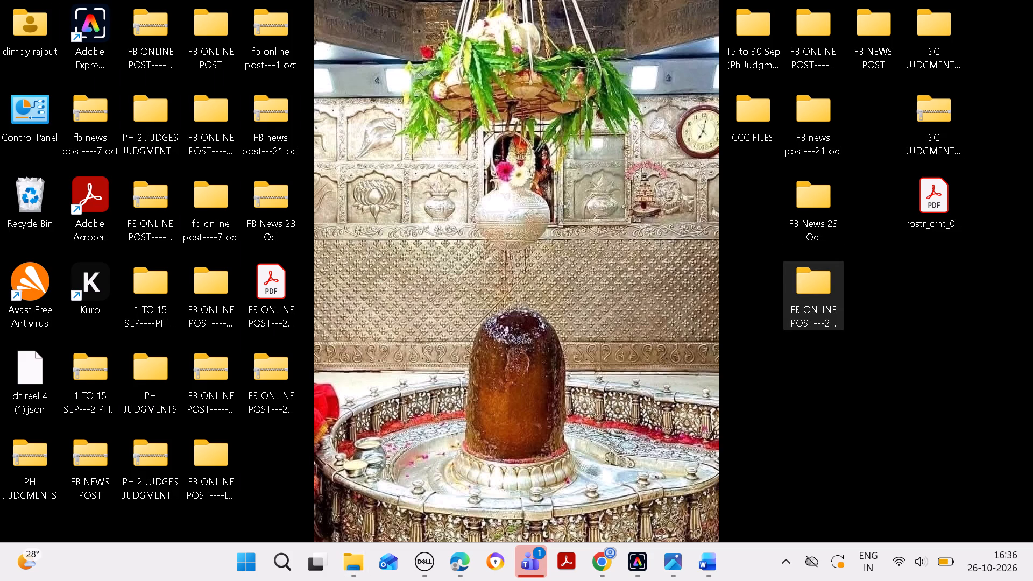
In the FB News 23 Oct folder, rename the FB NEWS --- 25 OCT subfolder as FB NEWS --- 26 OCT.
{"action": "double_click", "coordinate": [820, 207]}
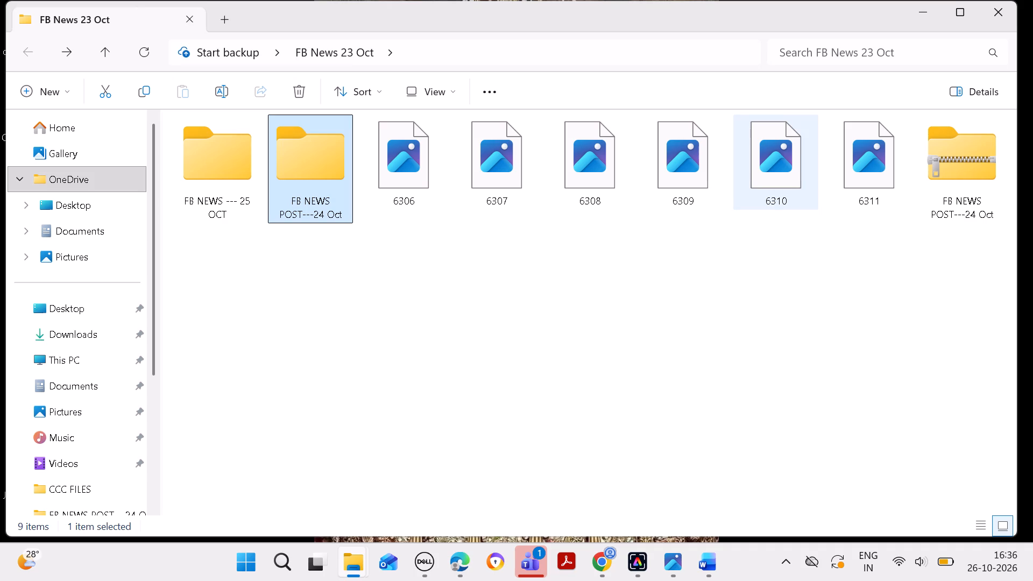
{"action": "left_click", "coordinate": [226, 176]}
{"action": "right_click", "coordinate": [226, 175]}
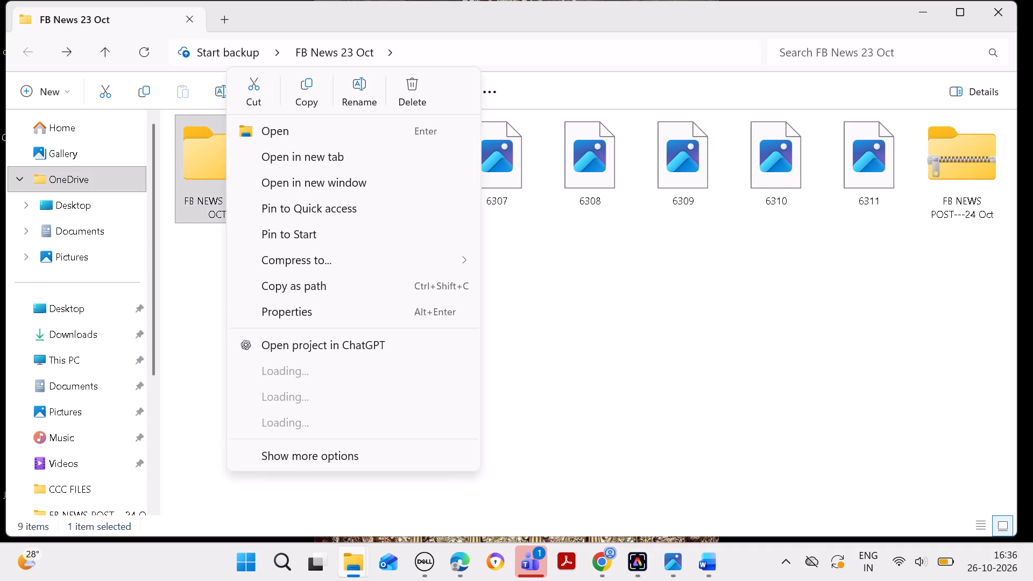
{"action": "left_click", "coordinate": [357, 81]}
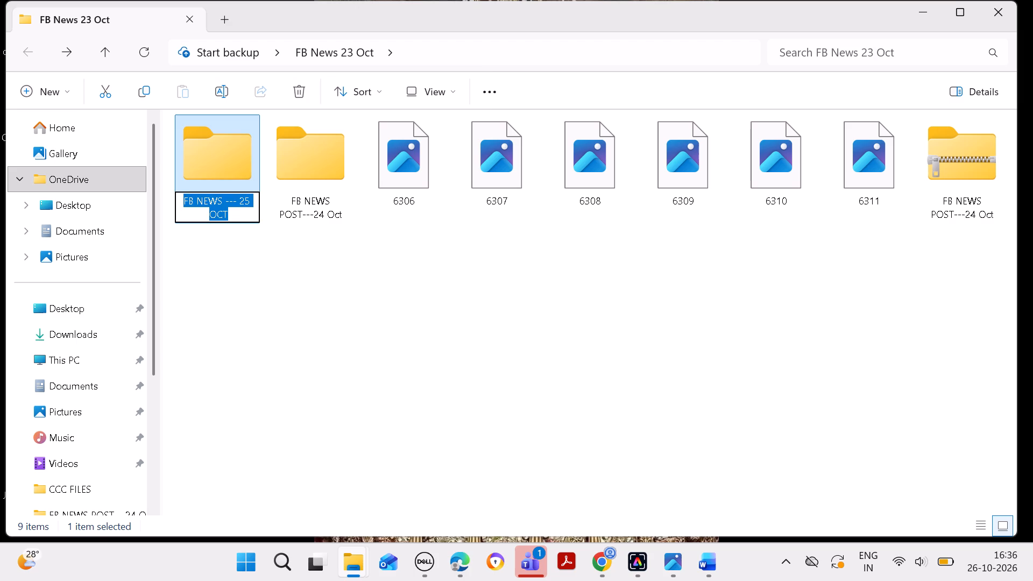
{"action": "left_click", "coordinate": [254, 204]}
{"action": "left_click", "coordinate": [252, 200]}
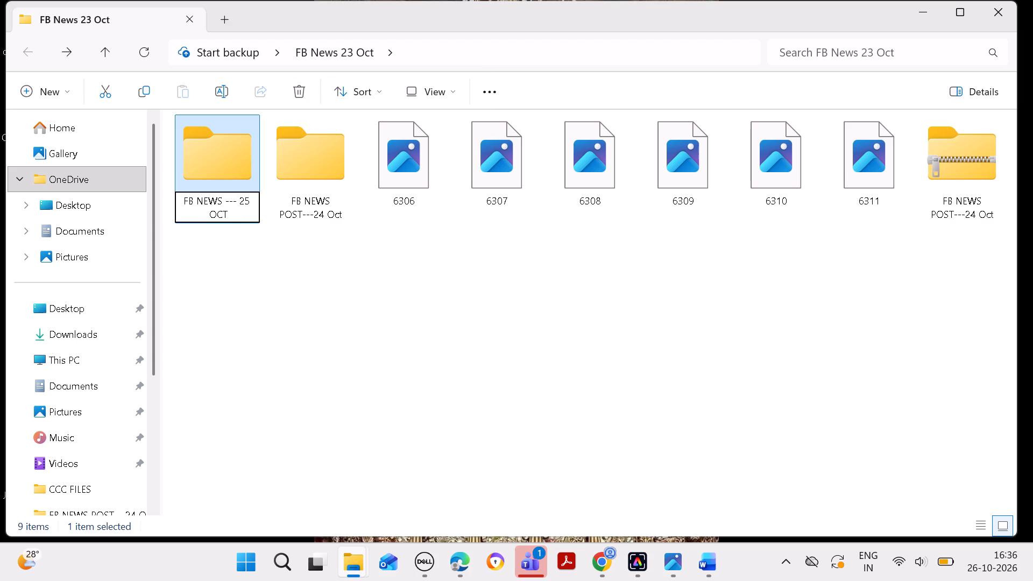
{"action": "key", "text": "BackSpace"}
{"action": "key", "text": "BackSpace"}
{"action": "key", "text": "6"}
{"action": "scroll", "coordinate": [252, 199], "scroll_direction": "down", "scroll_amount": 1}
{"action": "key", "text": "space"}
{"action": "scroll", "coordinate": [252, 199], "scroll_direction": "down", "scroll_amount": 1}
{"action": "key", "text": "Return"}
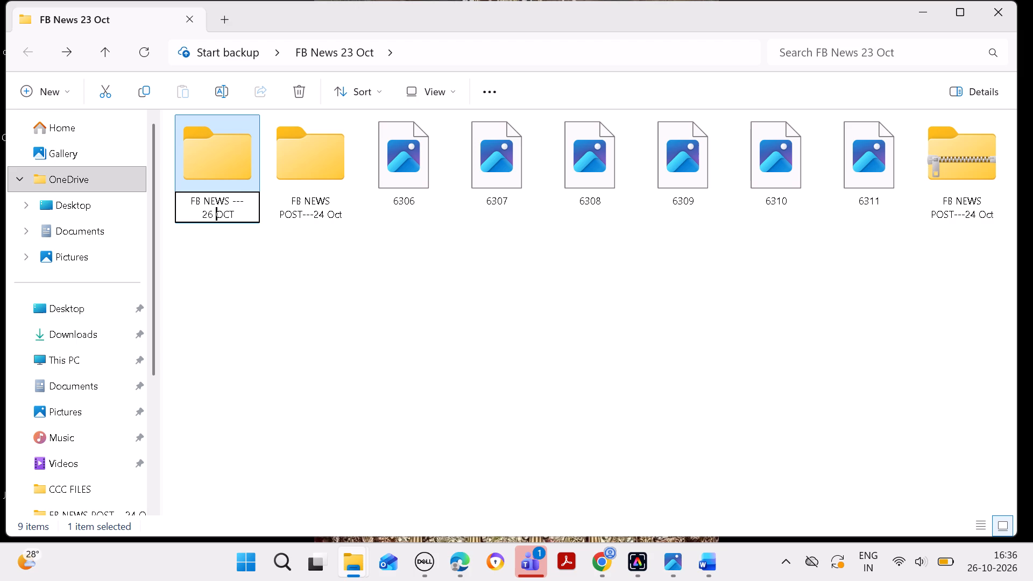
Compress the FB NEWS --- 26 OCT folder with WinRAR into a ZIP archive named FB NEWS --- 26 OCT.zip.
{"action": "right_click", "coordinate": [222, 175]}
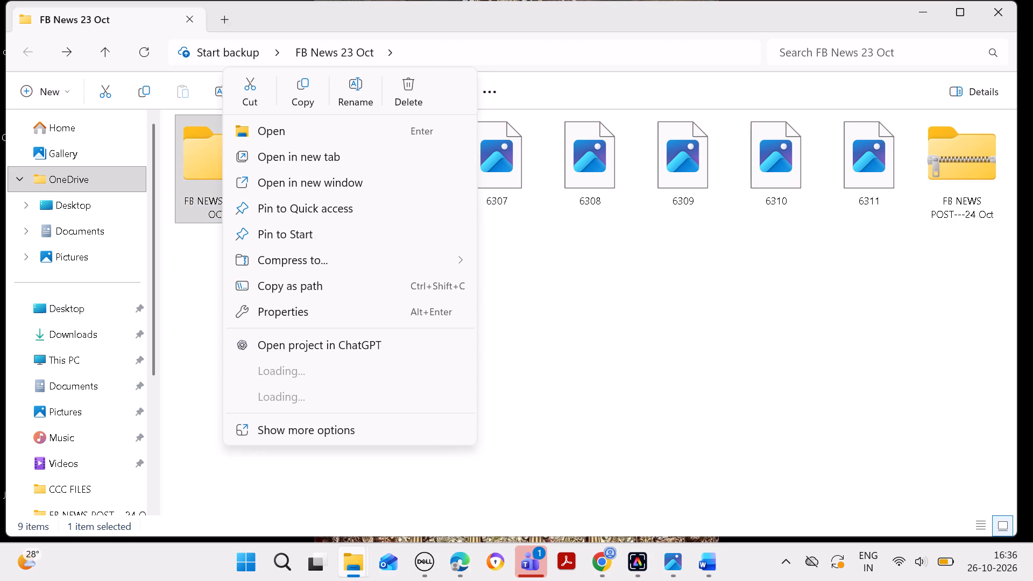
{"action": "left_click", "coordinate": [324, 429]}
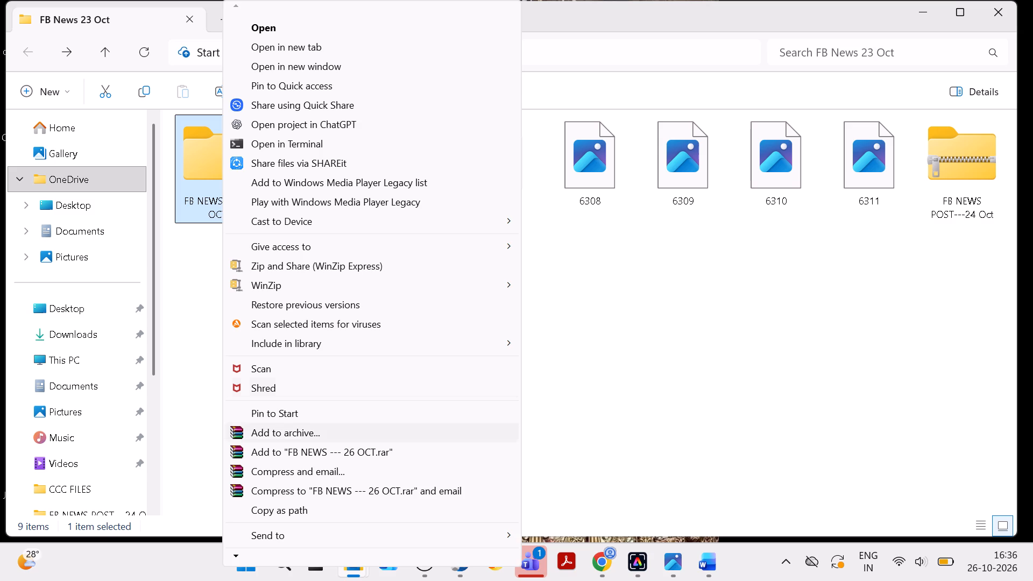
{"action": "left_click", "coordinate": [321, 423]}
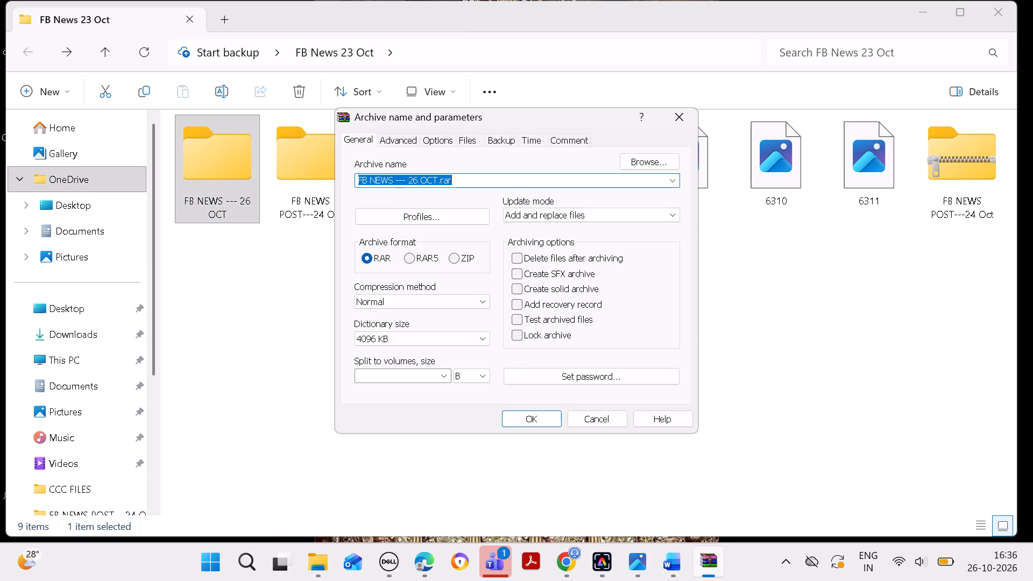
{"action": "left_click", "coordinate": [457, 257]}
{"action": "left_click", "coordinate": [544, 418]}
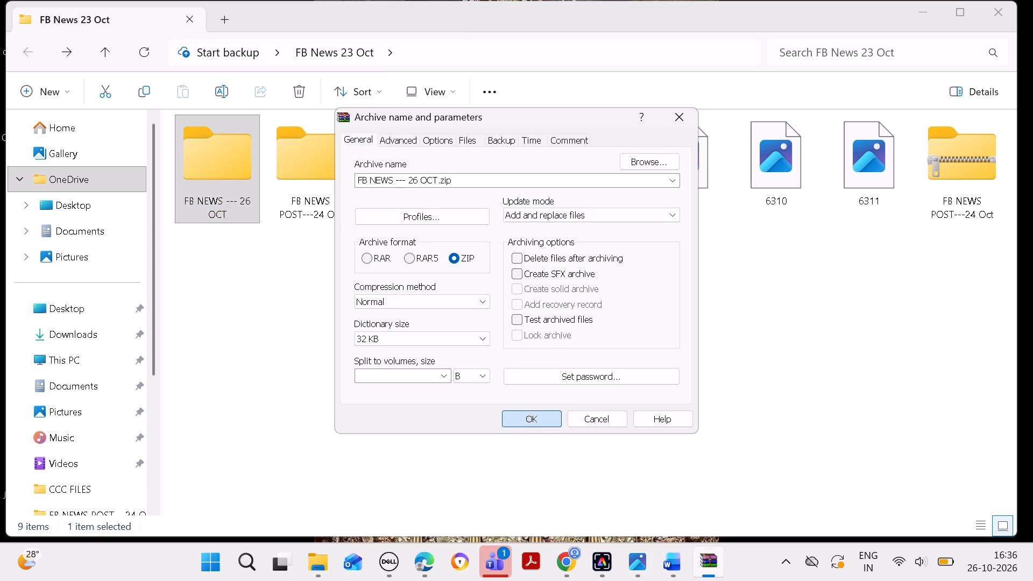
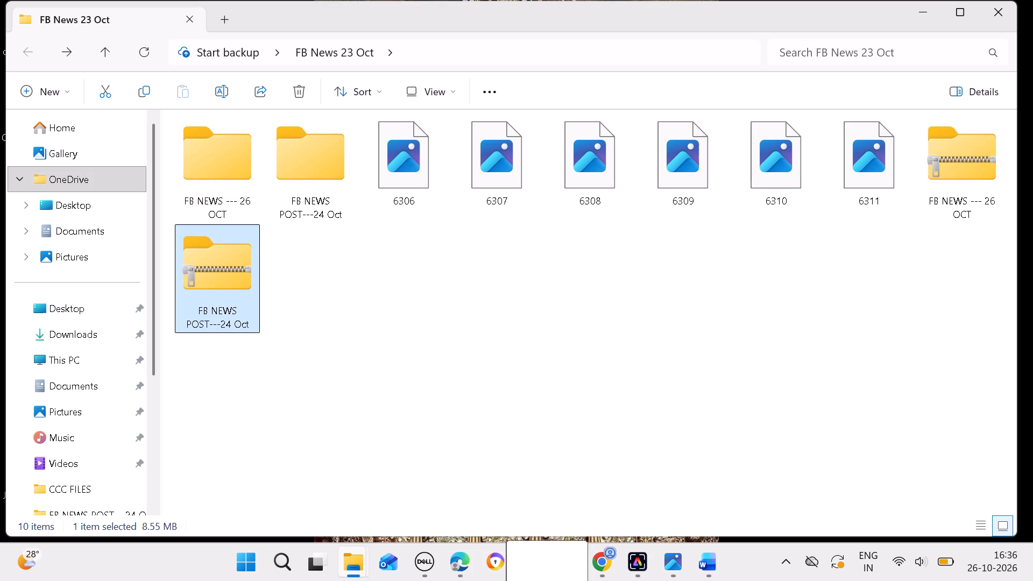
Switch to Teams and attach the FB NEWS POST---24 Oct ZIP archive from the FB News 23 Oct folder to the open chat.
{"action": "left_click_drag", "start_coordinate": [507, 541], "coordinate": [562, 532]}
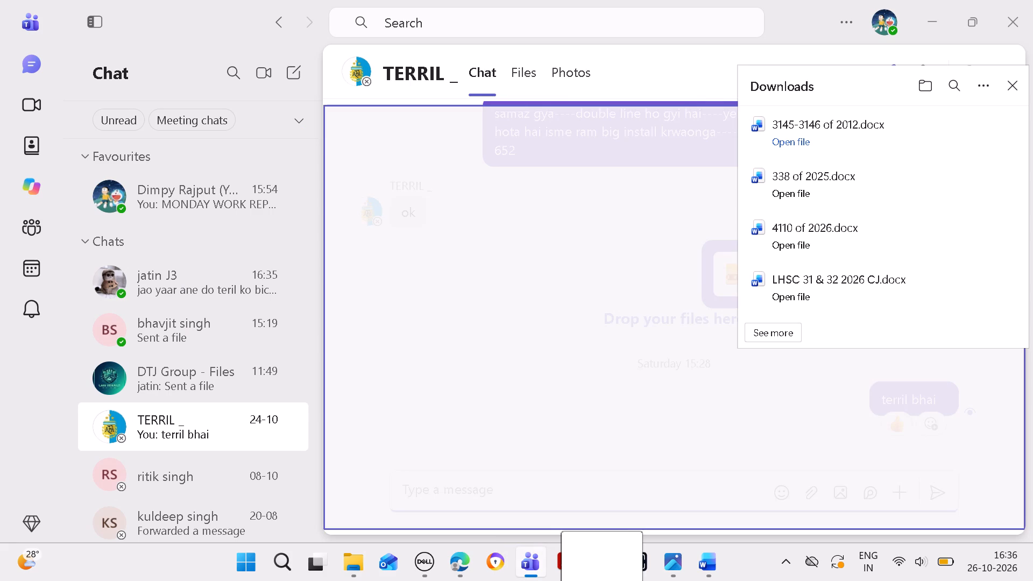
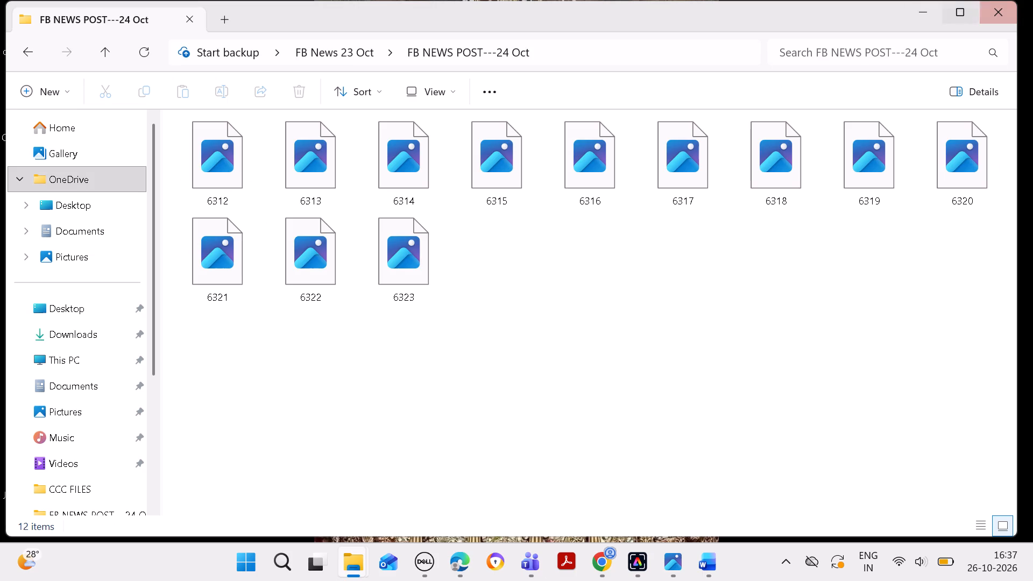
Examine the contents of the desktop folder FB ONLINE POST---24 OCT and its fb online subfolder.
{"action": "left_click", "coordinate": [902, 17]}
{"action": "left_click", "coordinate": [921, 13]}
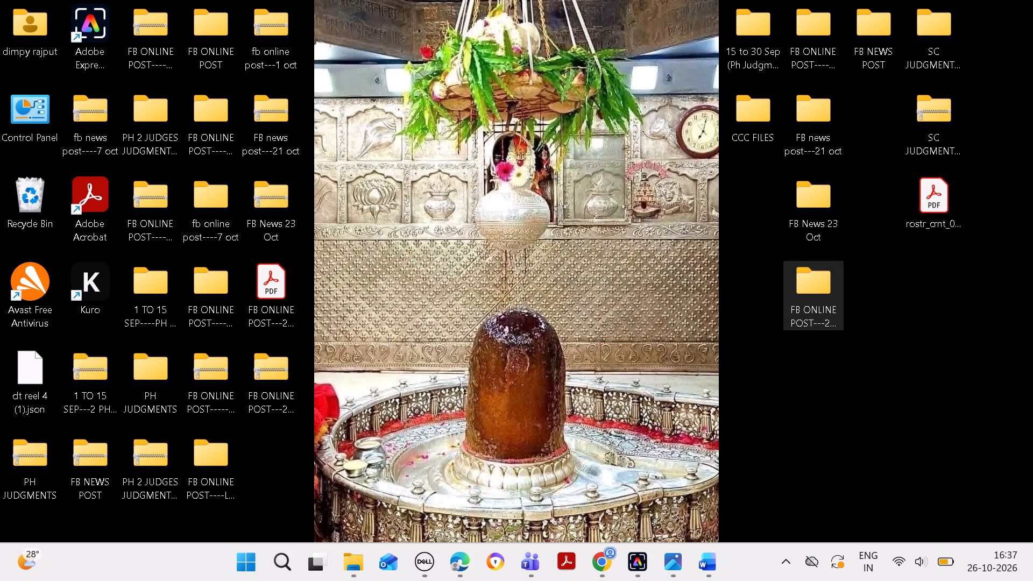
{"action": "left_click", "coordinate": [809, 285]}
{"action": "left_click", "coordinate": [804, 282]}
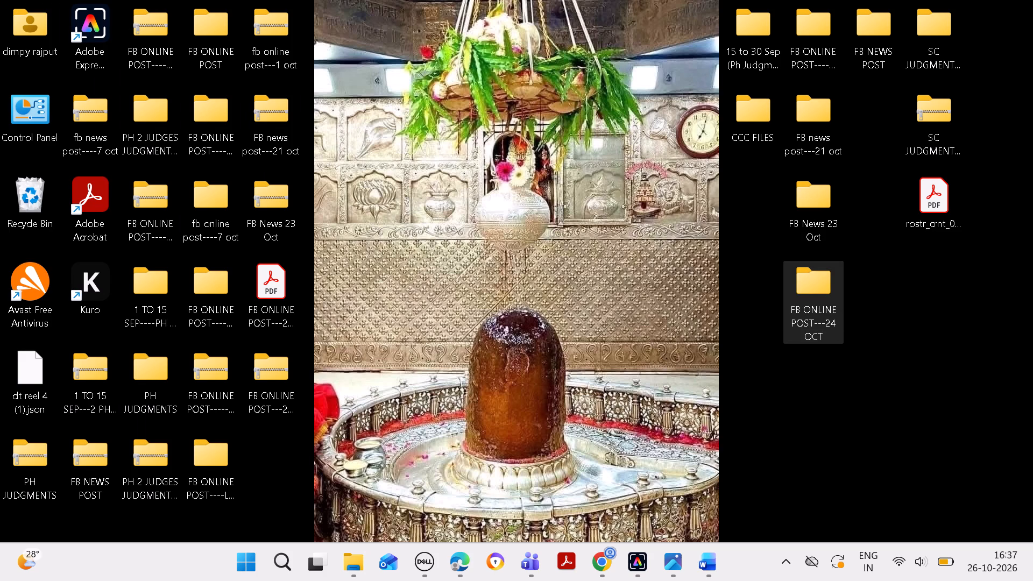
{"action": "double_click", "coordinate": [804, 282]}
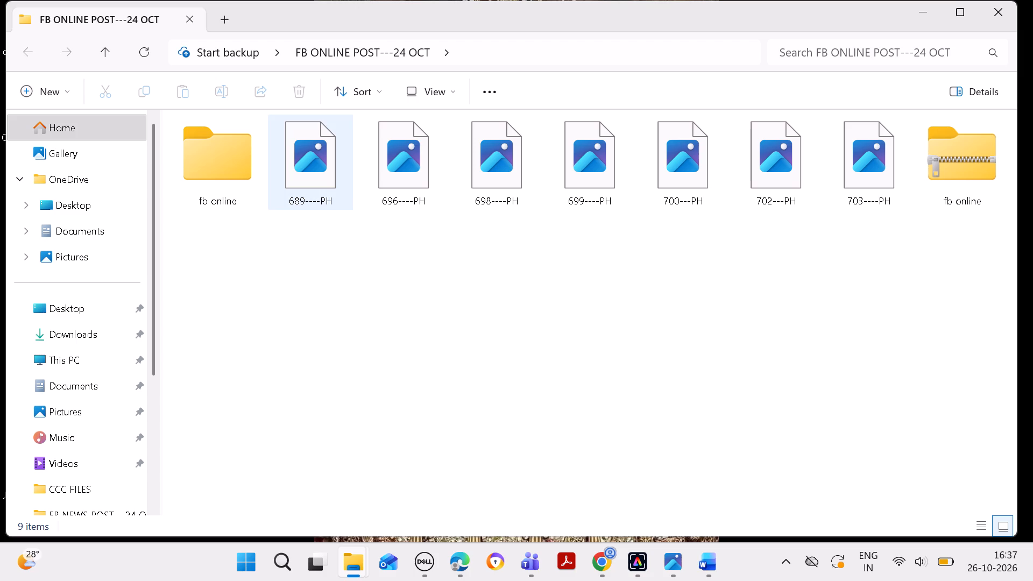
{"action": "double_click", "coordinate": [210, 178]}
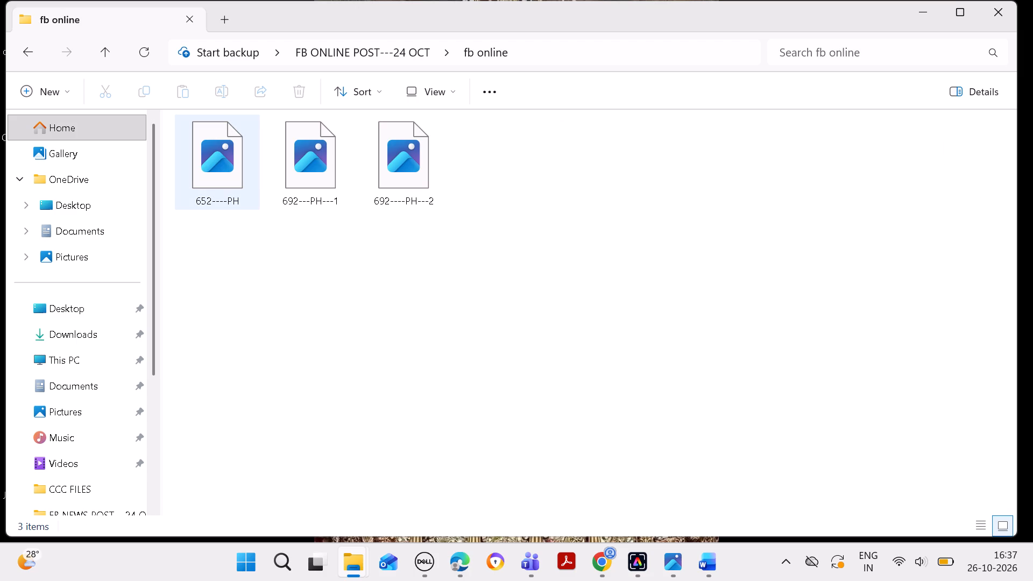
{"action": "left_click", "coordinate": [25, 48]}
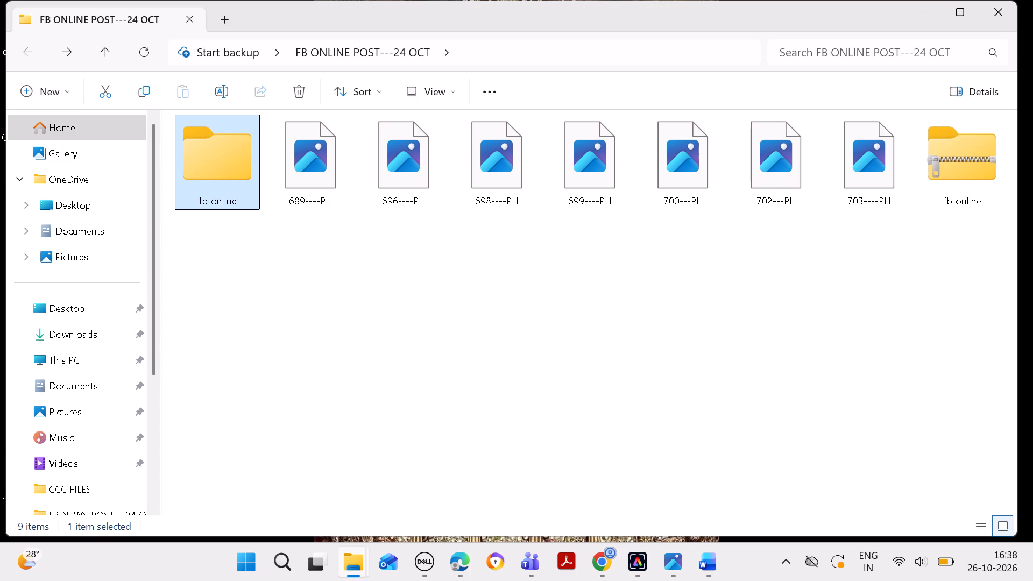
{"action": "left_click", "coordinate": [925, 18]}
Switch to Chrome and open the Law Herald Online site in a new tab.
{"action": "left_click", "coordinate": [611, 556]}
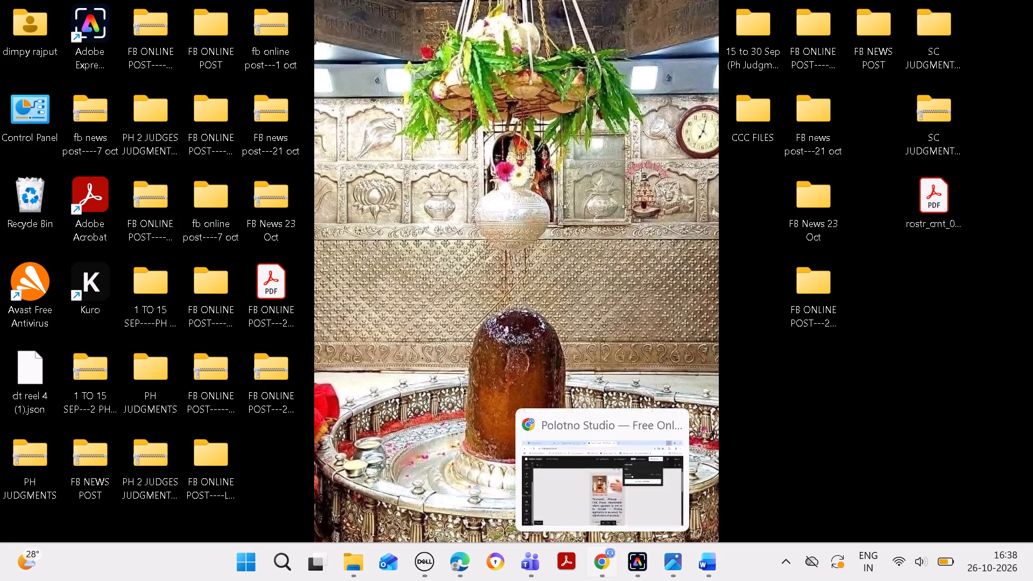
{"action": "left_click", "coordinate": [621, 13]}
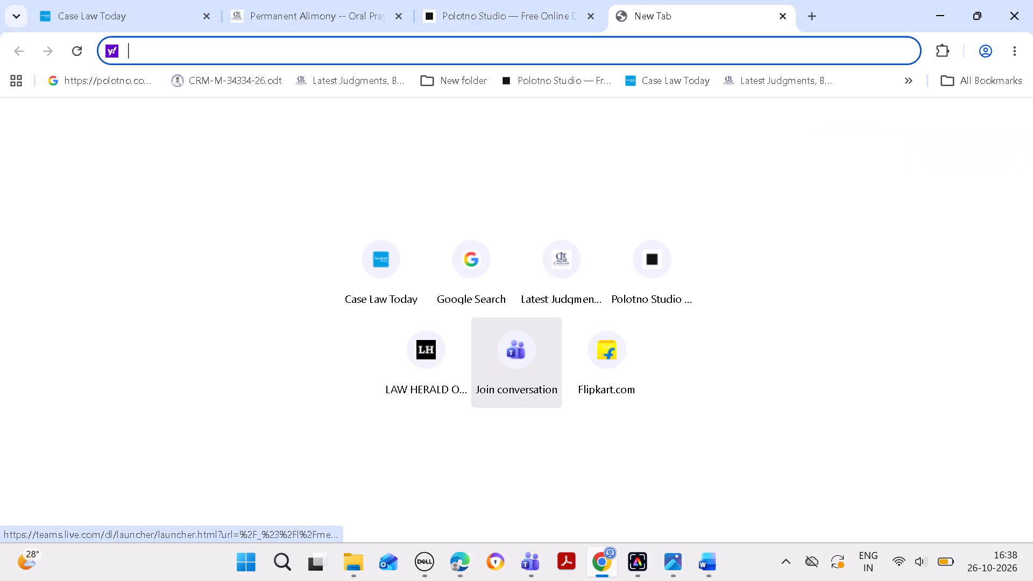
{"action": "left_click", "coordinate": [434, 349]}
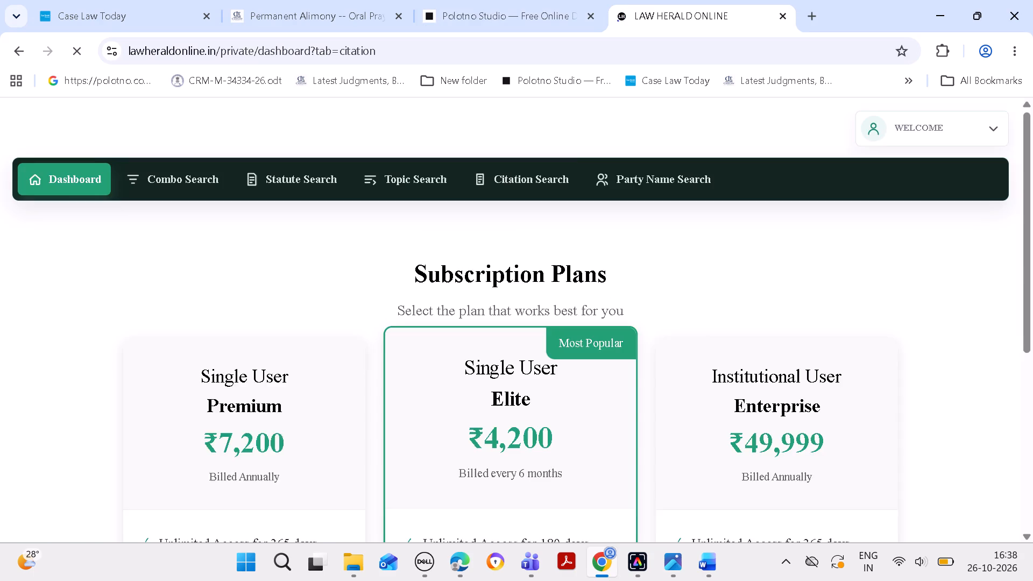
Search the Law Herald Online citations for year 2026, citation number 708.
{"action": "left_click", "coordinate": [724, 315]}
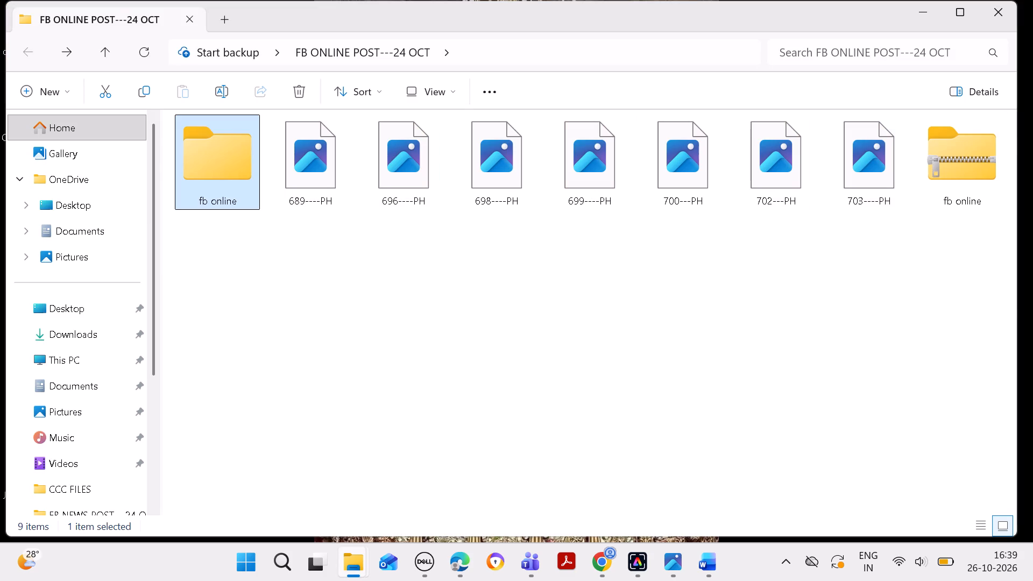
{"action": "left_click", "coordinate": [931, 23]}
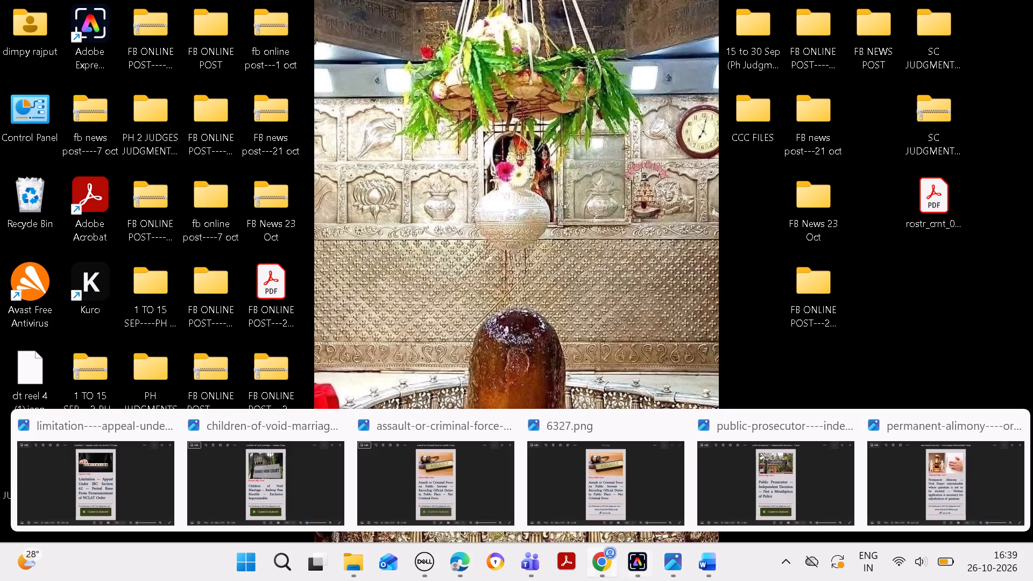
{"action": "left_click", "coordinate": [604, 557]}
{"action": "left_click", "coordinate": [816, 310]}
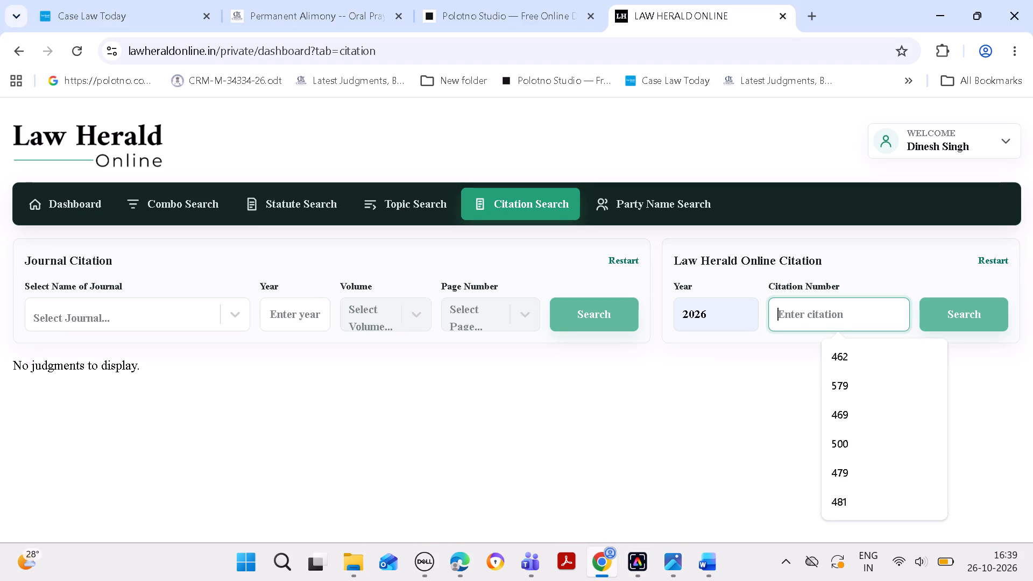
{"action": "key", "text": "7"}
{"action": "key", "text": "minus"}
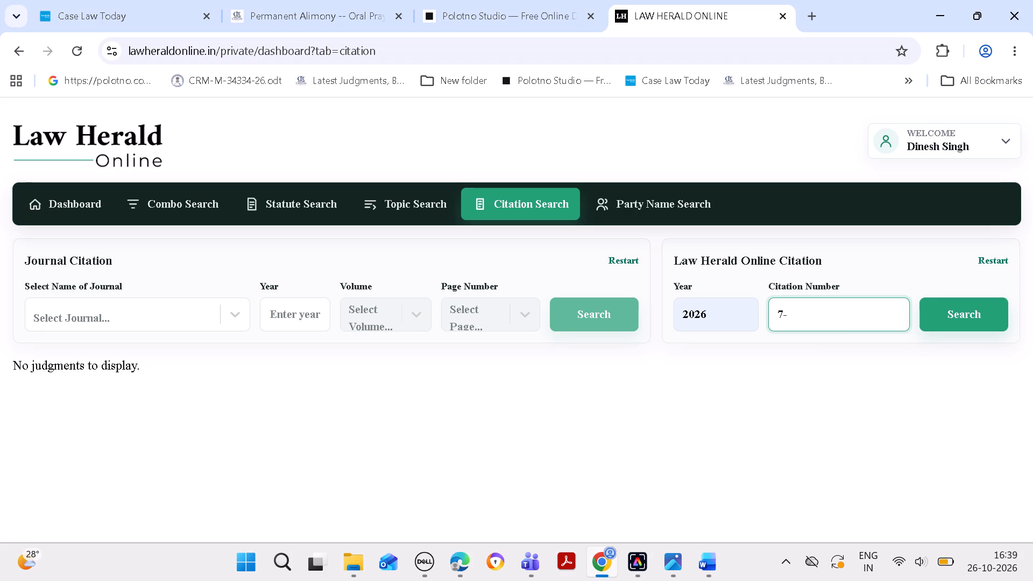
{"action": "key", "text": "BackSpace"}
{"action": "type", "text": "08"}
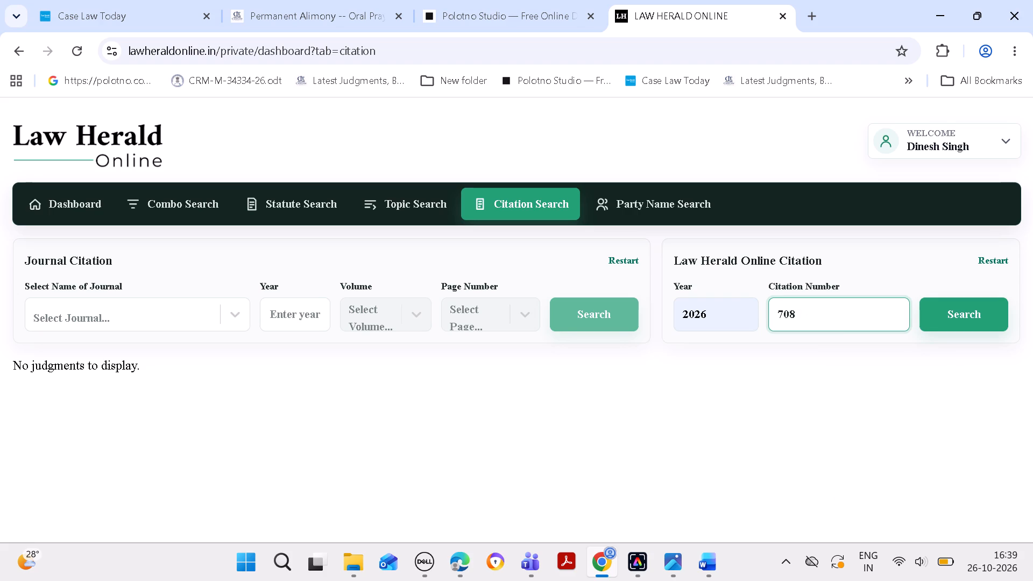
{"action": "left_click", "coordinate": [952, 329]}
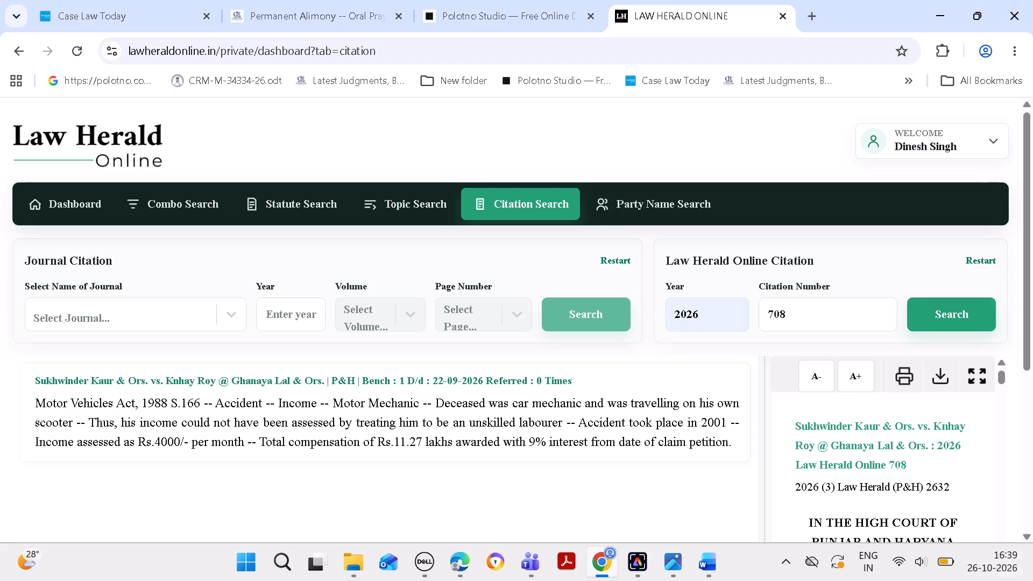
Open the found judgment in full view and select its "Accident -- Negligence -- Triple Riding" headnote.
{"action": "left_click", "coordinate": [980, 380]}
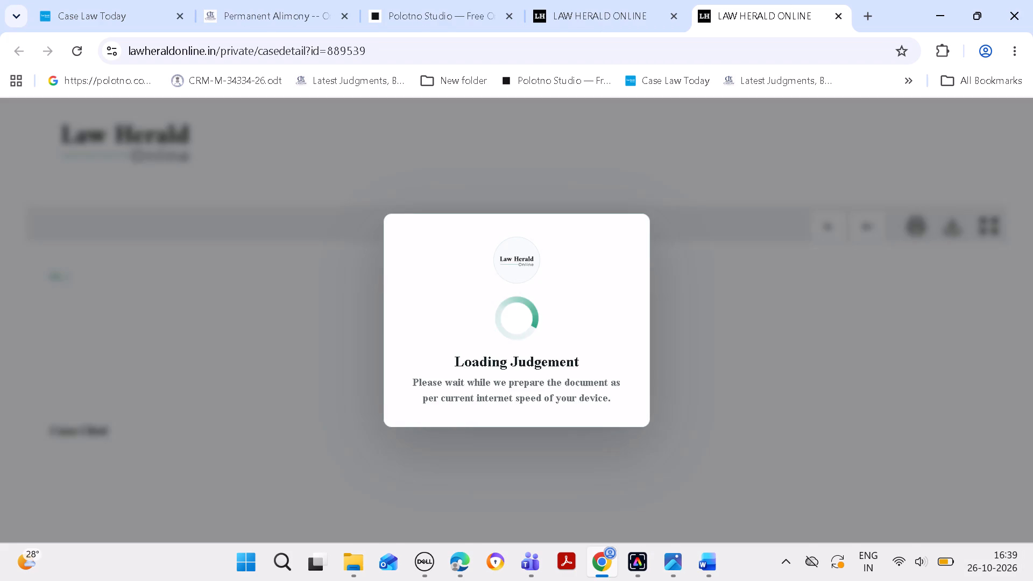
{"action": "left_click_drag", "start_coordinate": [1026, 142], "coordinate": [1032, 150]}
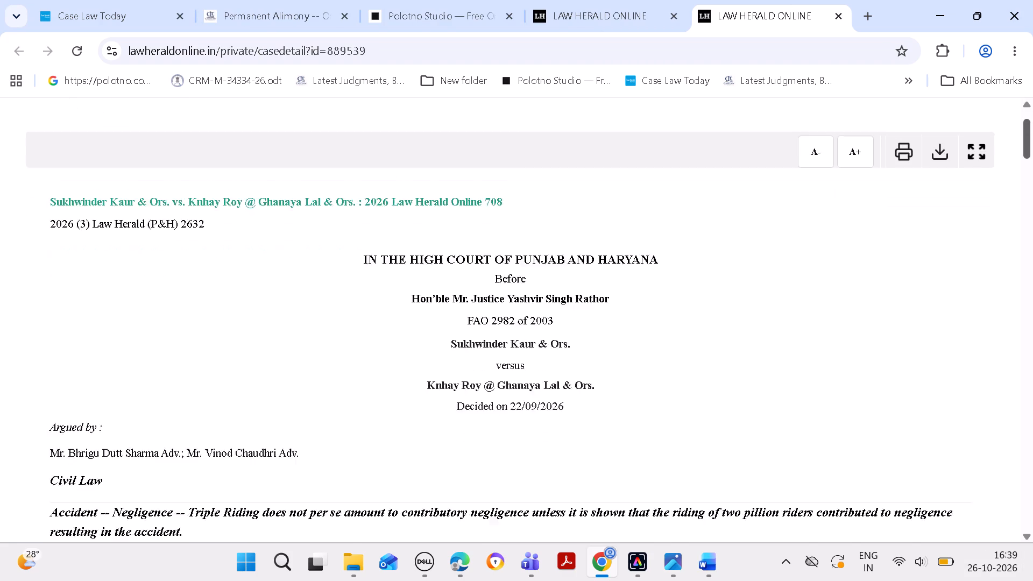
{"action": "left_click_drag", "start_coordinate": [1032, 150], "coordinate": [1032, 154]}
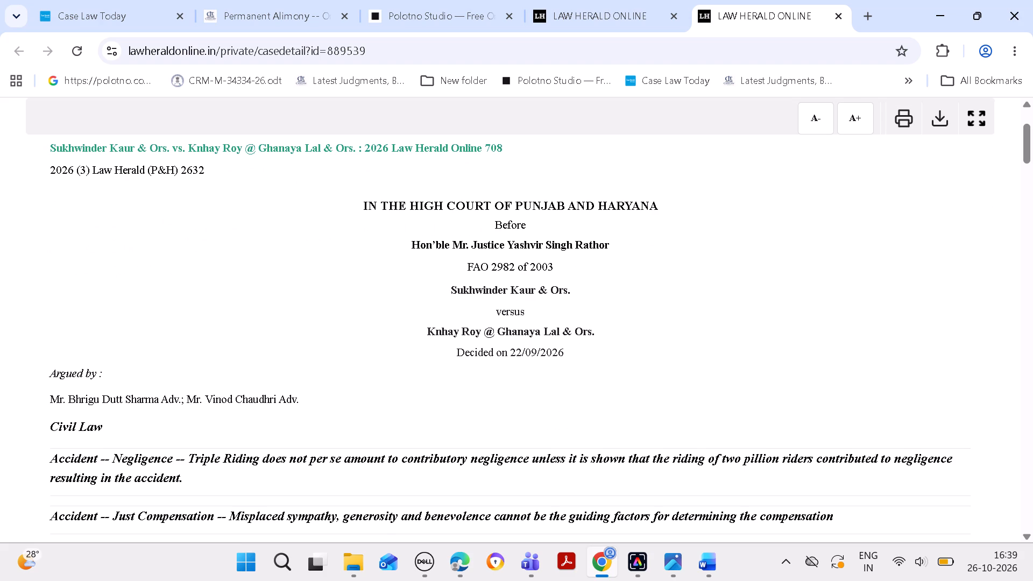
{"action": "left_click_drag", "start_coordinate": [1032, 151], "coordinate": [1032, 163]}
{"action": "left_click_drag", "start_coordinate": [51, 341], "coordinate": [57, 344]}
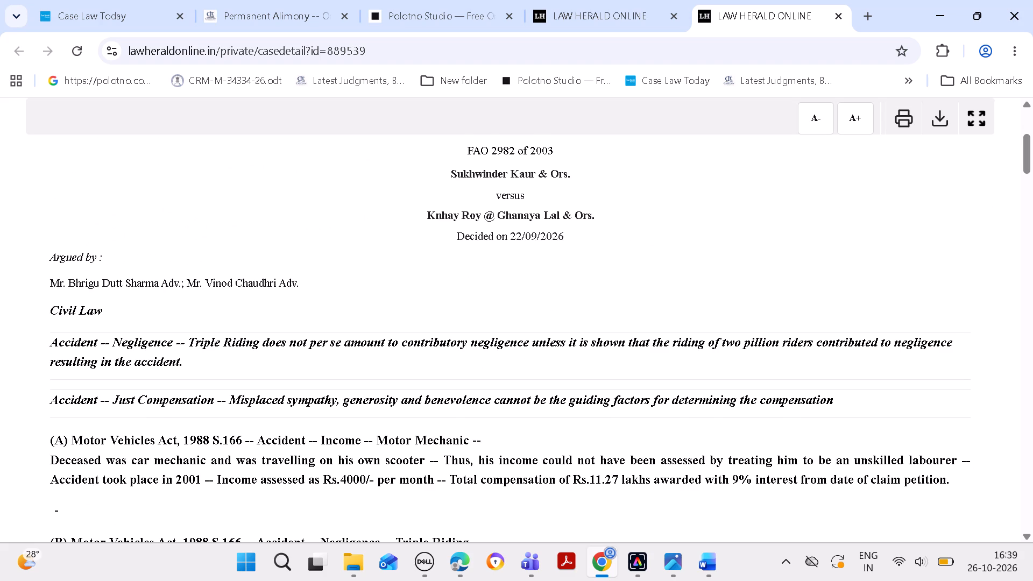
{"action": "left_click_drag", "start_coordinate": [57, 344], "coordinate": [200, 376]}
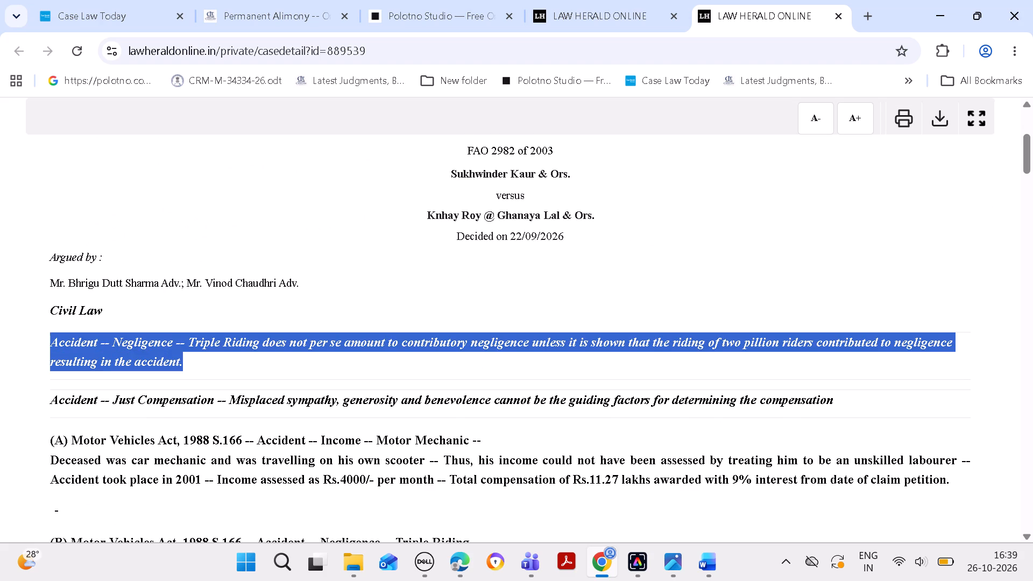
In Polotno Studio, import the project file PH Online New 1.json from Downloads and collapse the import pane.
{"action": "left_click", "coordinate": [474, 15]}
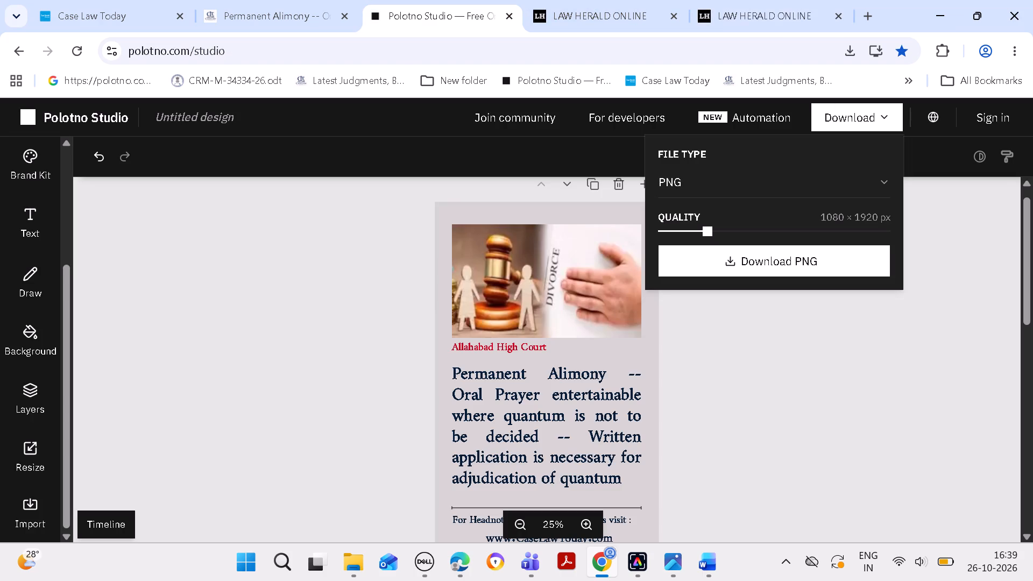
{"action": "scroll", "coordinate": [59, 449], "scroll_direction": "down", "scroll_amount": 4}
{"action": "left_click", "coordinate": [30, 510]}
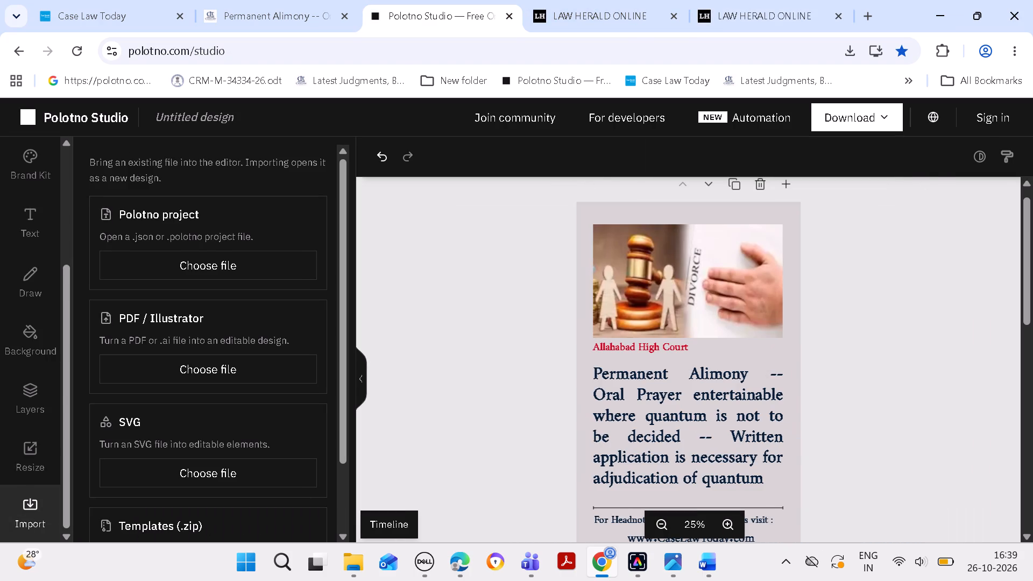
{"action": "left_click", "coordinate": [229, 275]}
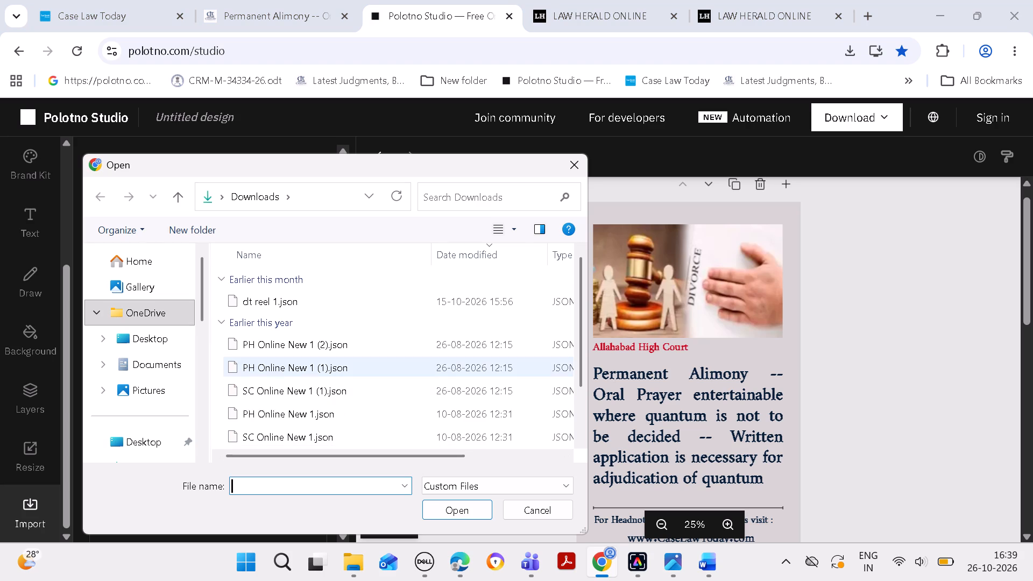
{"action": "left_click", "coordinate": [324, 416]}
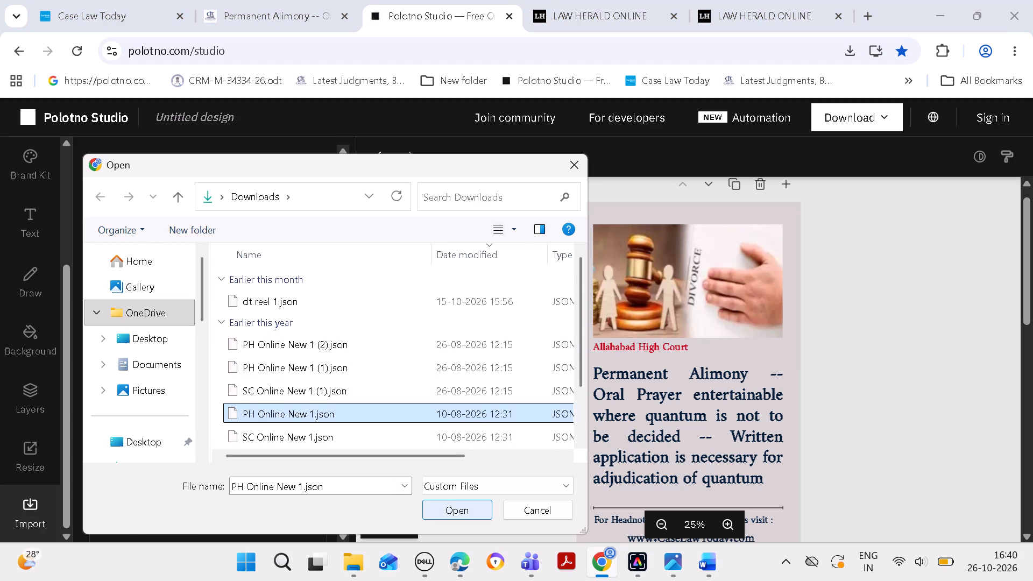
{"action": "left_click", "coordinate": [454, 516]}
{"action": "left_click", "coordinate": [360, 377]}
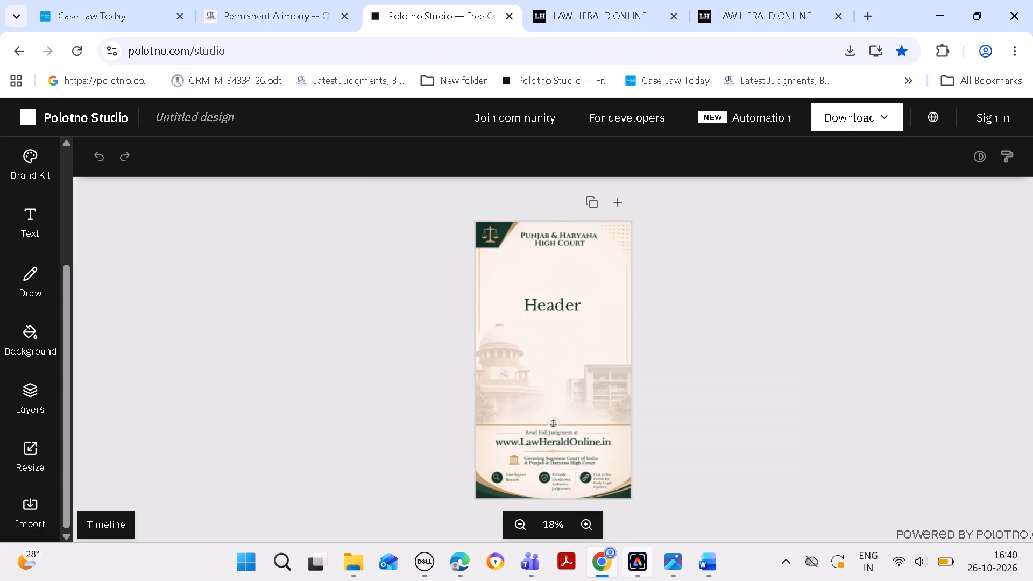
Copy the Triple Riding headnote from the judgment, paste it into Windows Search and recopy it from there as plain text.
{"action": "left_click", "coordinate": [600, 563]}
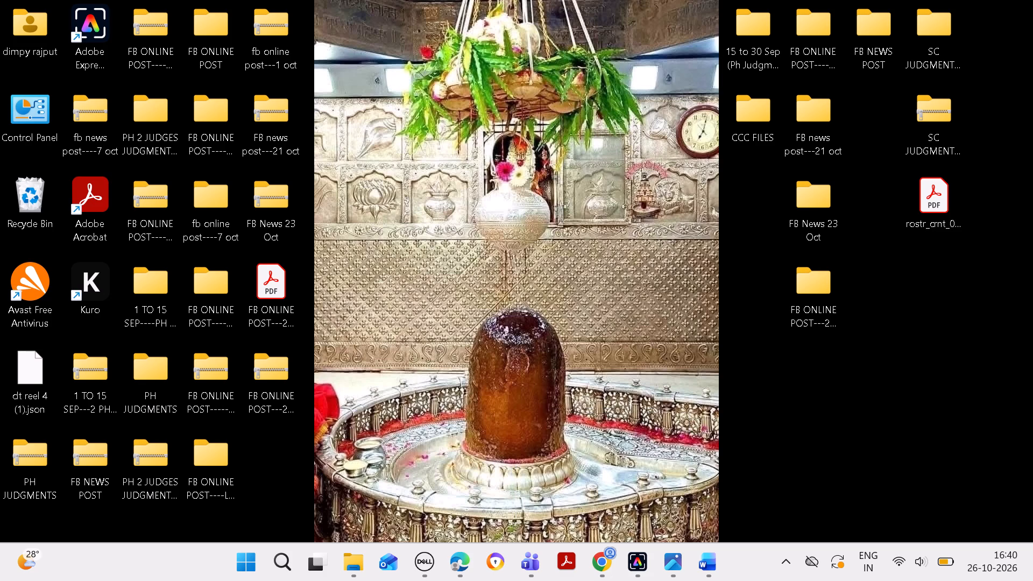
{"action": "left_click", "coordinate": [608, 566]}
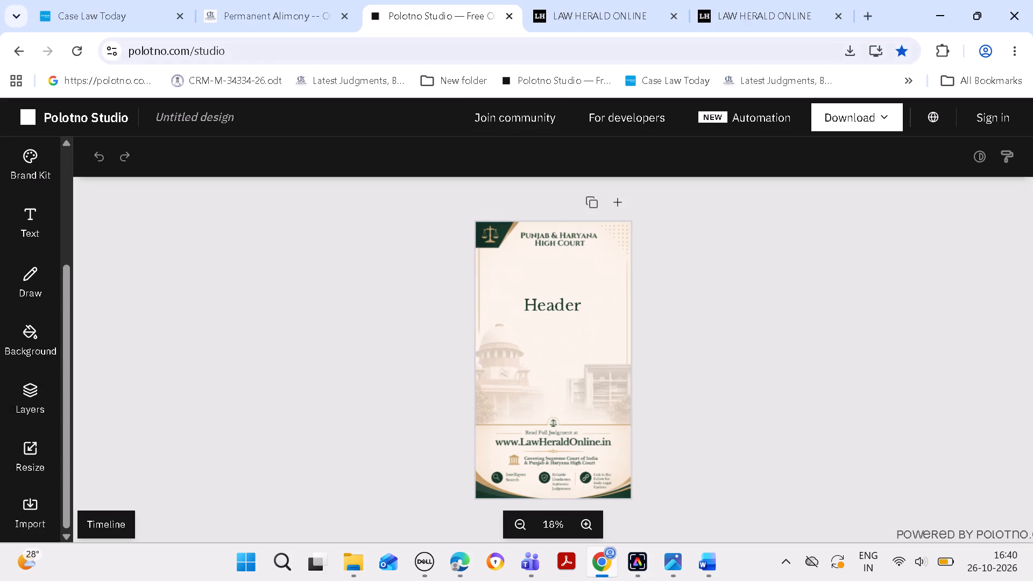
{"action": "left_click", "coordinate": [736, 20]}
{"action": "key", "text": "ctrl+c"}
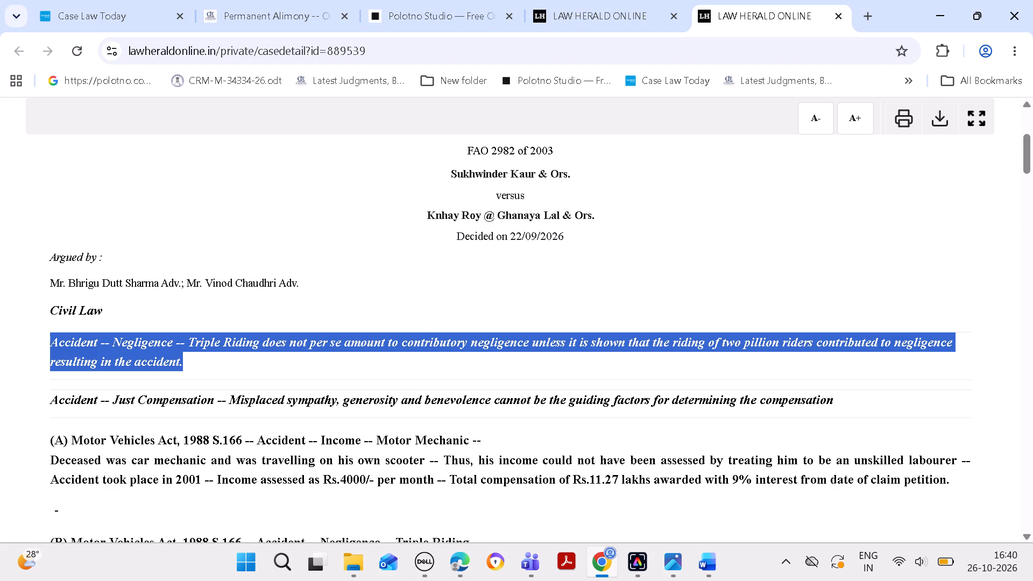
{"action": "left_click", "coordinate": [287, 561]}
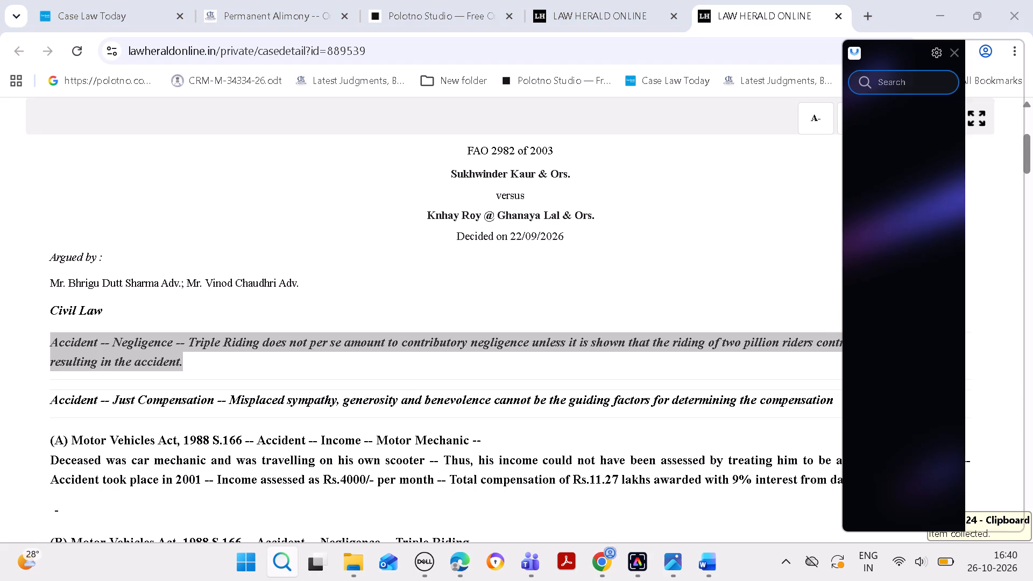
{"action": "key", "text": "ctrl+v"}
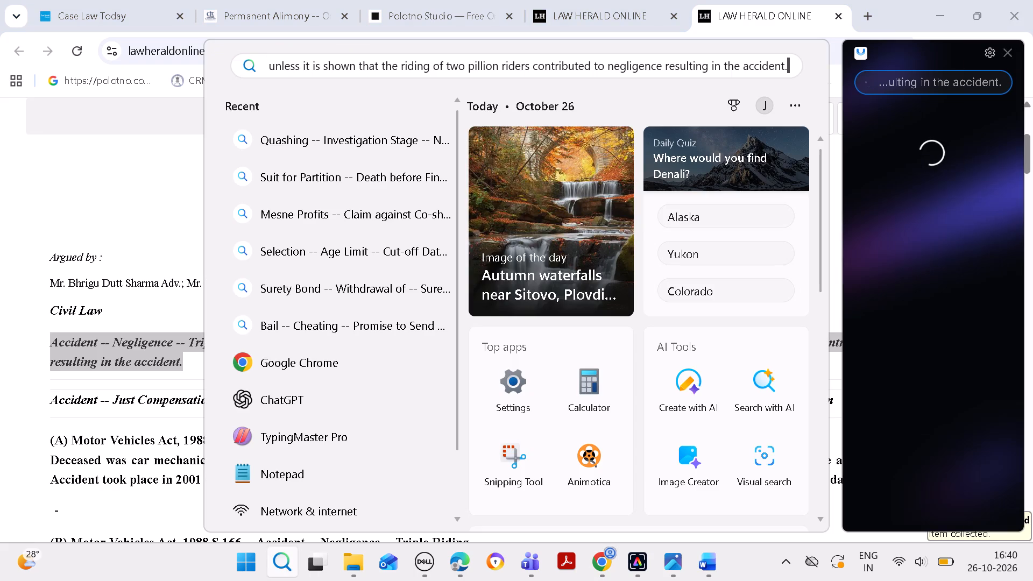
{"action": "key", "text": "ctrl+a"}
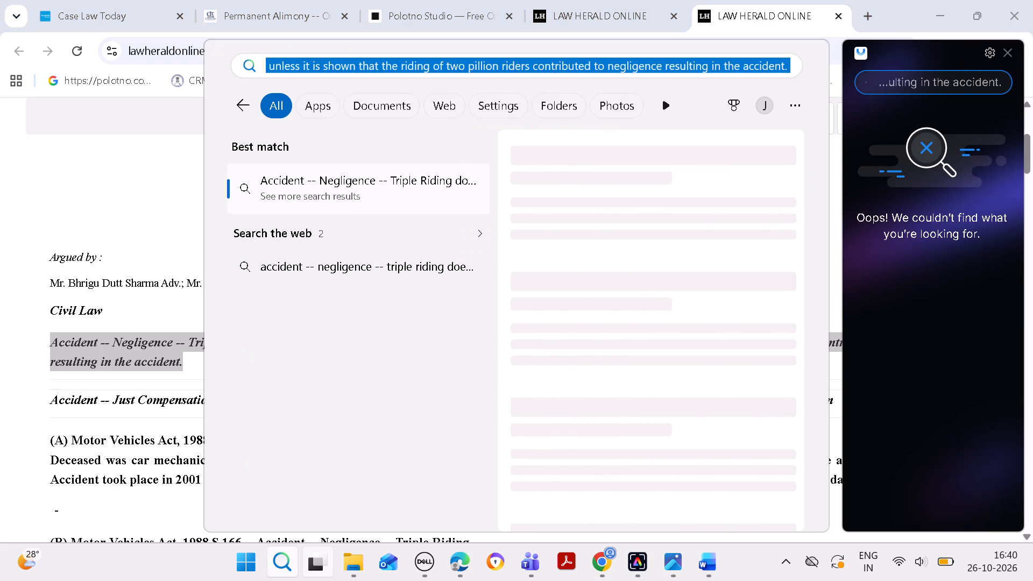
{"action": "key", "text": "ctrl+a"}
{"action": "key", "text": "ctrl+c"}
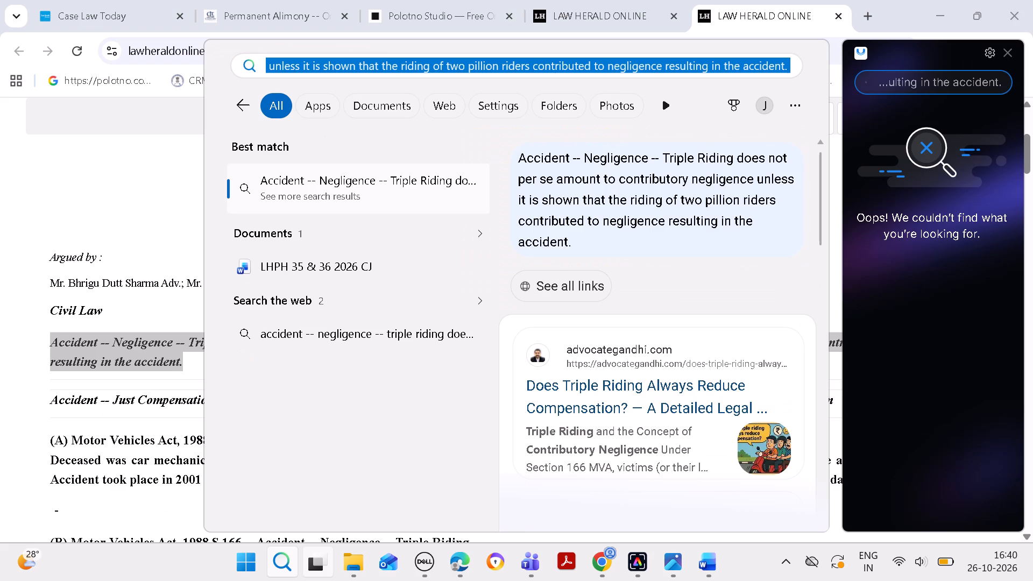
Replace the "Header" placeholder in the Polotno Punjab & Haryana High Court template with the copied Triple Riding headnote.
{"action": "left_click", "coordinate": [466, 15]}
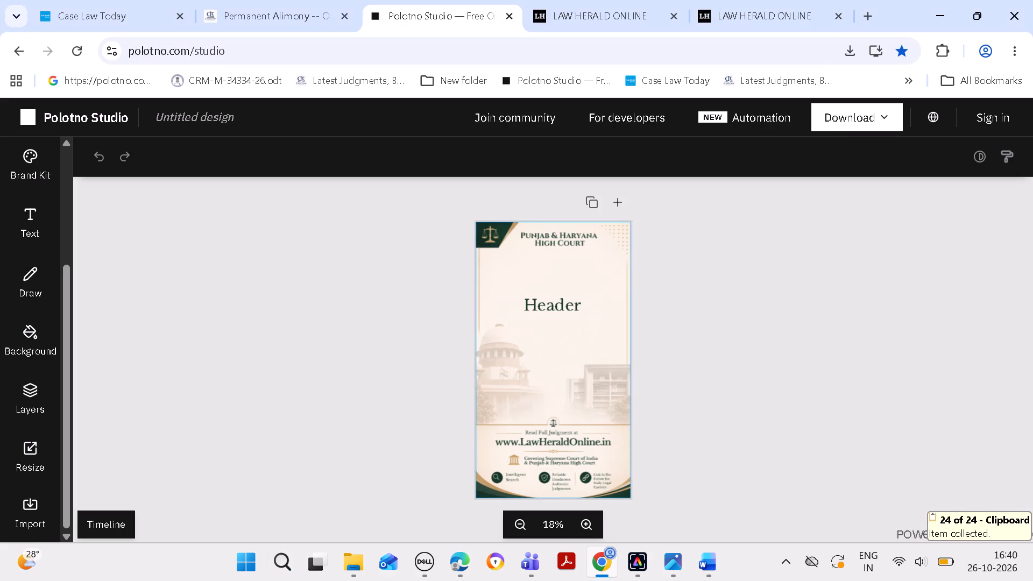
{"action": "double_click", "coordinate": [543, 303]}
{"action": "left_click", "coordinate": [590, 306]}
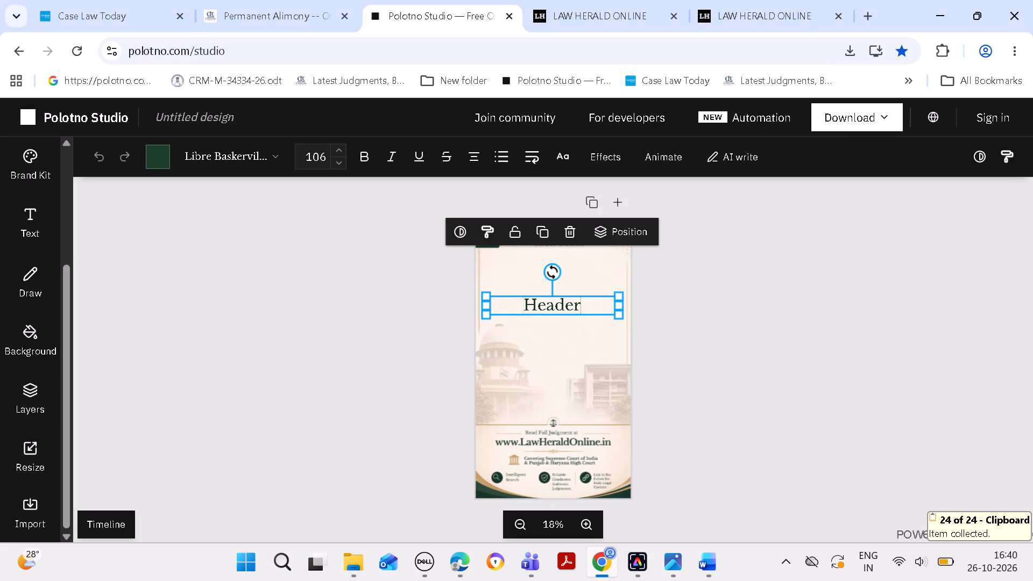
{"action": "key", "text": "BackSpace"}
{"action": "key", "text": "BackSpace"}
{"action": "key", "text": "BackSpace"}
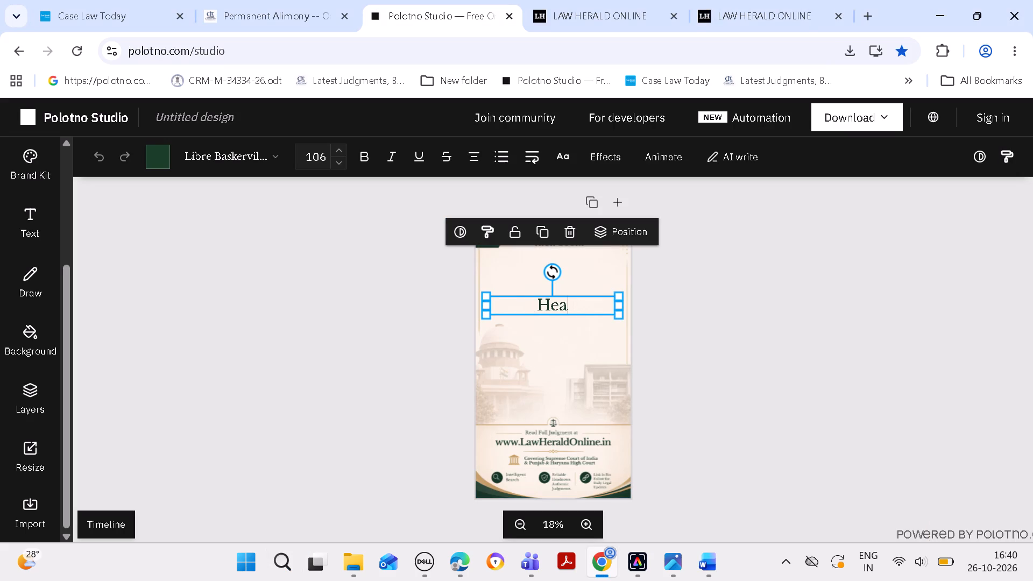
{"action": "key", "text": "BackSpace"}
{"action": "key", "text": "BackSpace"}
{"action": "key", "text": "BackSpace"}
{"action": "key", "text": "ctrl+v"}
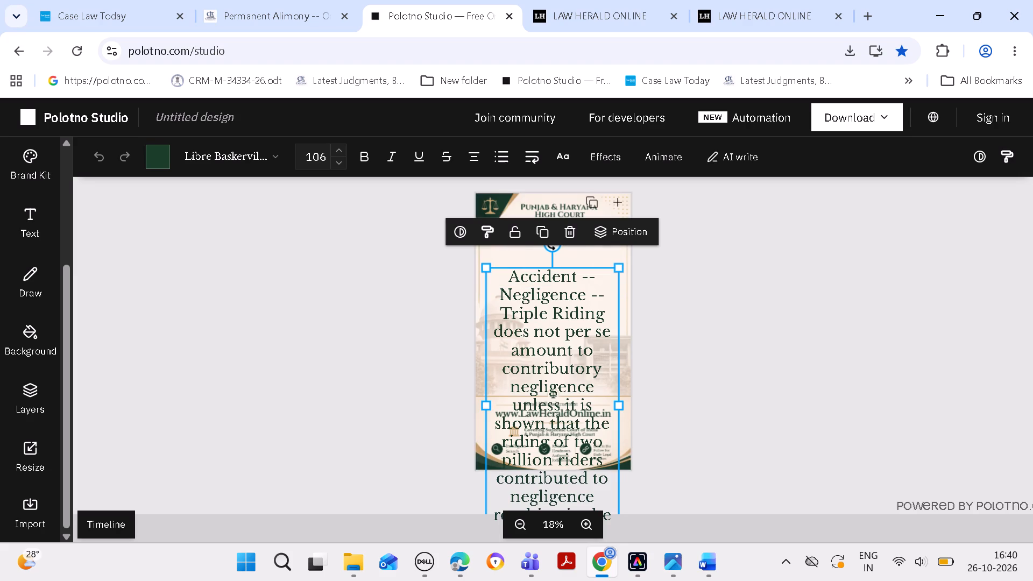
Justify the pasted Triple Riding headnote text and make it bold.
{"action": "left_click", "coordinate": [483, 160]}
{"action": "left_click", "coordinate": [484, 160]}
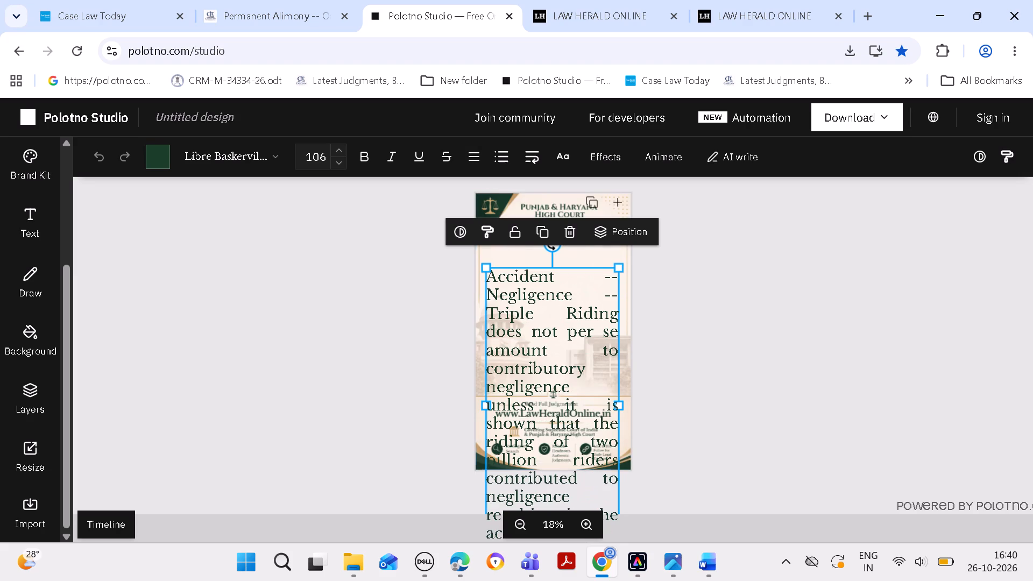
{"action": "left_click", "coordinate": [365, 161]}
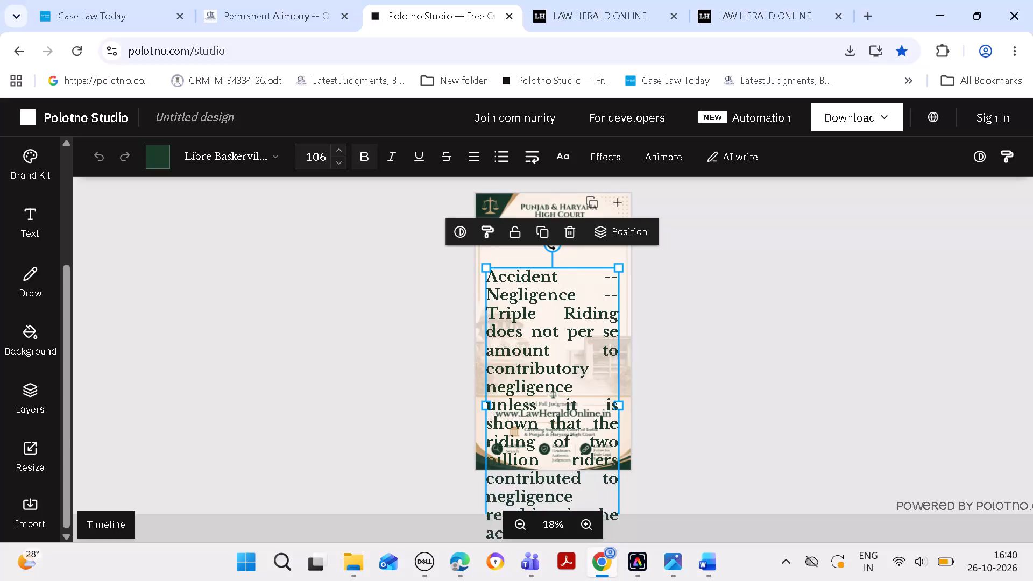
Reduce the Triple Riding headnote's font size to 72 so it fits above the website footer.
{"action": "triple_click", "coordinate": [340, 164]}
{"action": "triple_click", "coordinate": [341, 164]}
{"action": "triple_click", "coordinate": [341, 164]}
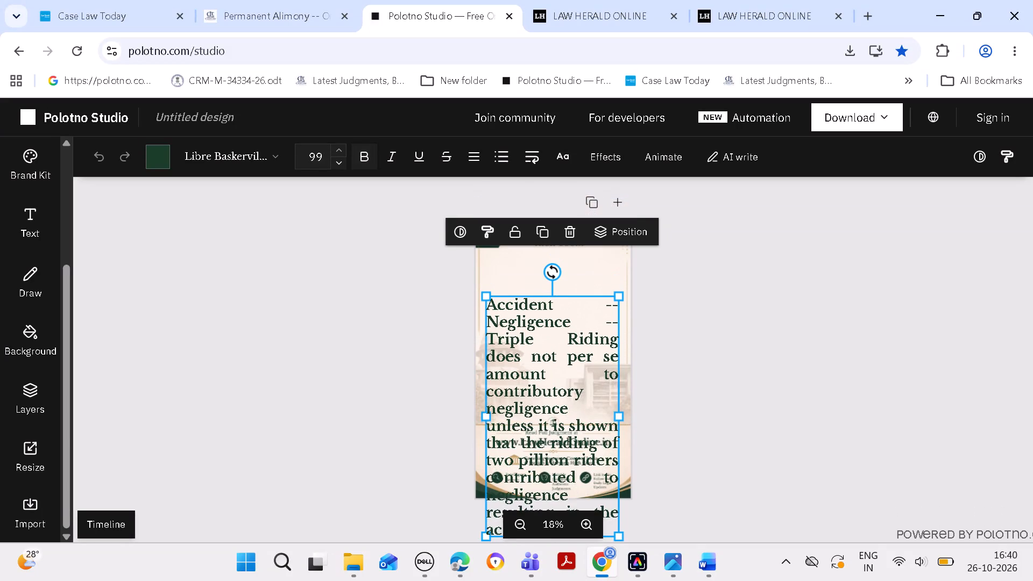
{"action": "triple_click", "coordinate": [343, 165]}
{"action": "triple_click", "coordinate": [345, 165]}
{"action": "double_click", "coordinate": [346, 164]}
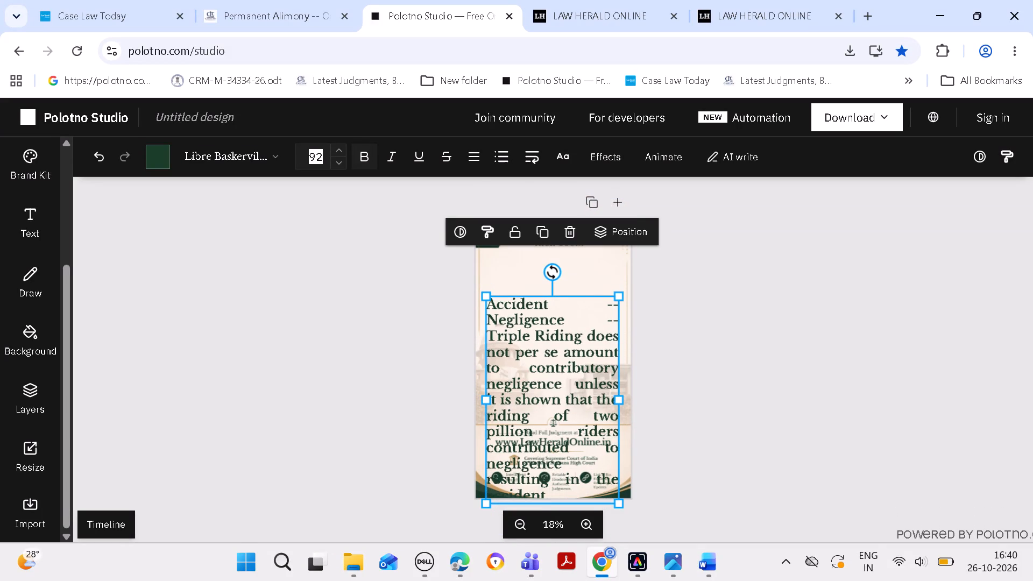
{"action": "triple_click", "coordinate": [343, 164]}
{"action": "triple_click", "coordinate": [343, 164]}
{"action": "triple_click", "coordinate": [342, 162]}
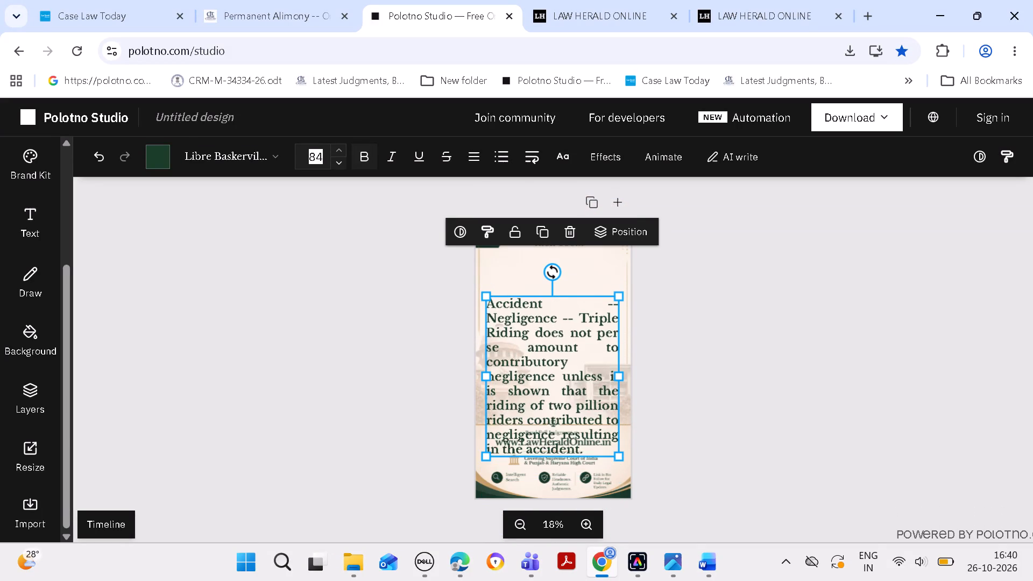
{"action": "triple_click", "coordinate": [342, 162]}
{"action": "triple_click", "coordinate": [340, 162]}
{"action": "double_click", "coordinate": [341, 162]}
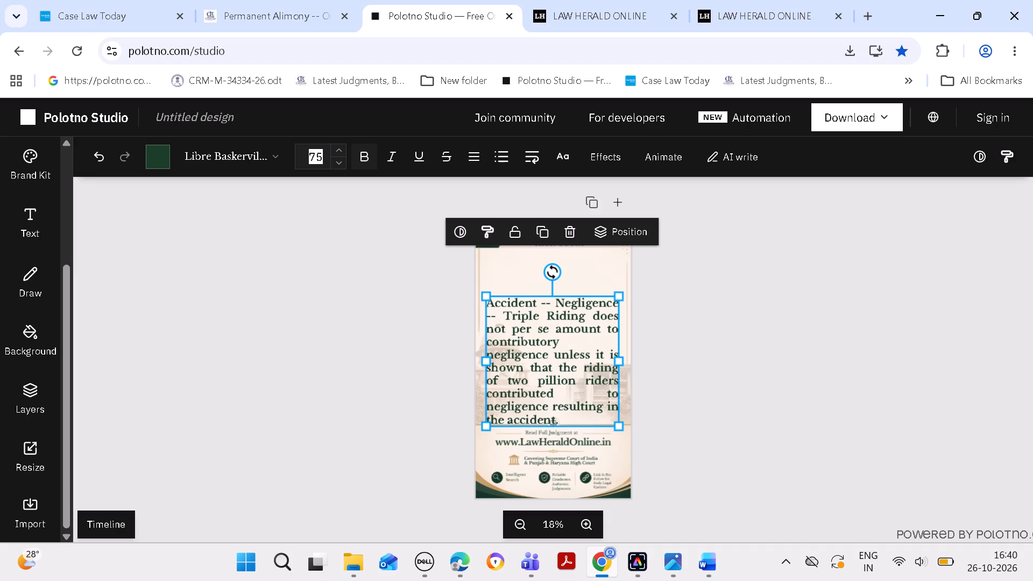
{"action": "left_click", "coordinate": [343, 159]}
{"action": "double_click", "coordinate": [343, 158]}
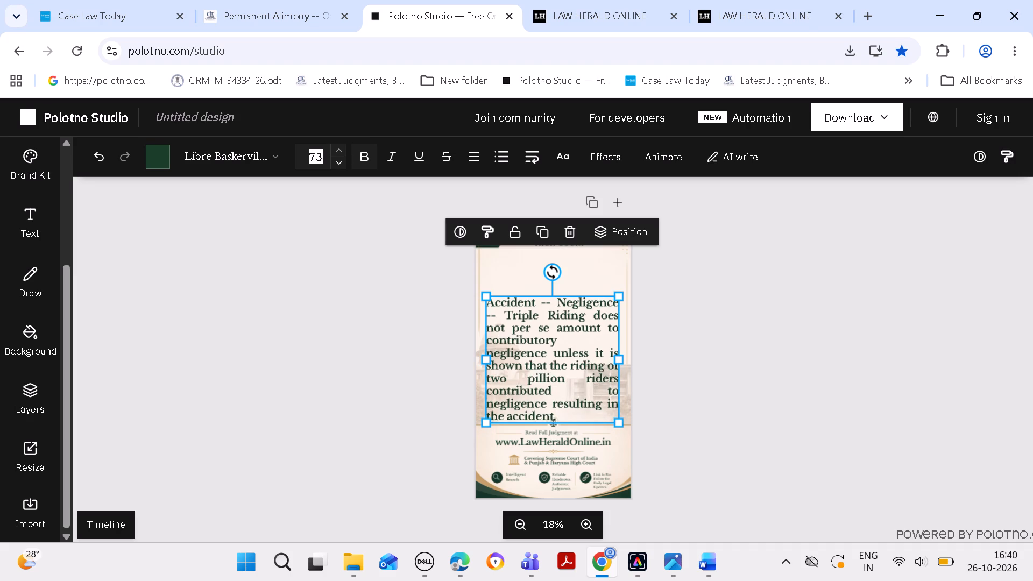
{"action": "left_click", "coordinate": [801, 339]}
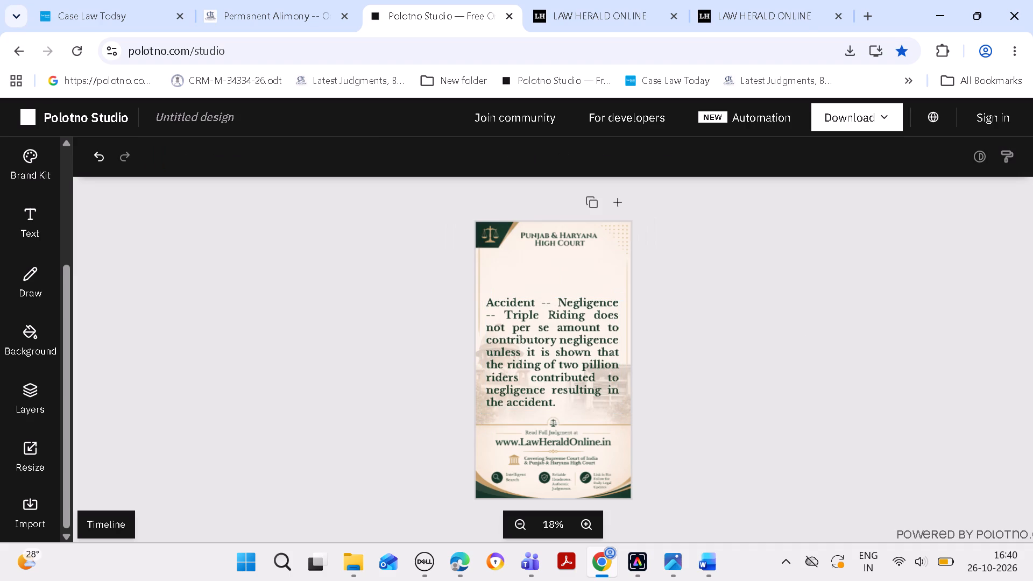
Move the Triple Riding headnote up beneath the court title, keeping it centred horizontally on the page.
{"action": "left_click_drag", "start_coordinate": [563, 351], "coordinate": [564, 330]}
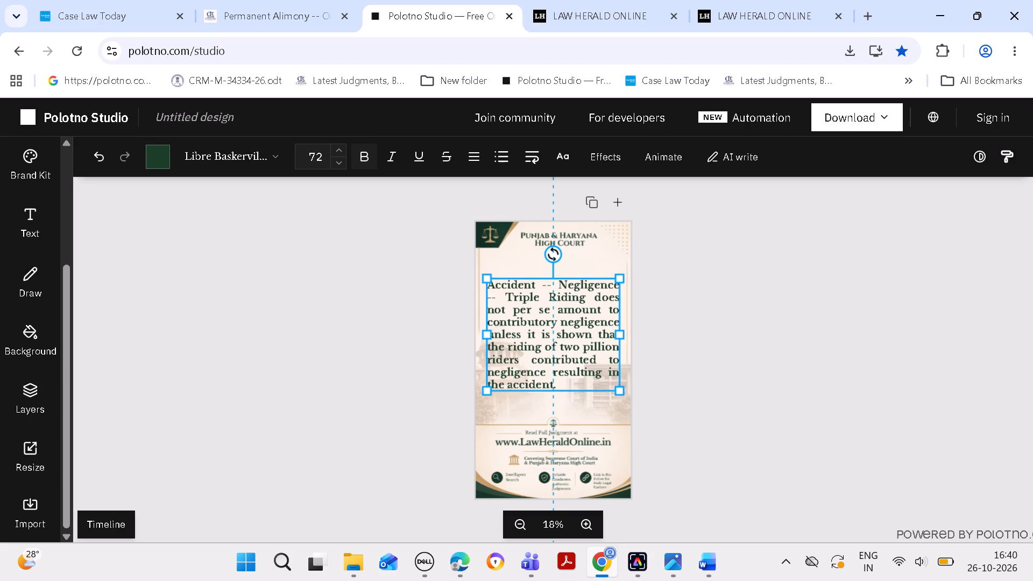
{"action": "left_click_drag", "start_coordinate": [564, 330], "coordinate": [563, 330]}
{"action": "left_click", "coordinate": [732, 303]}
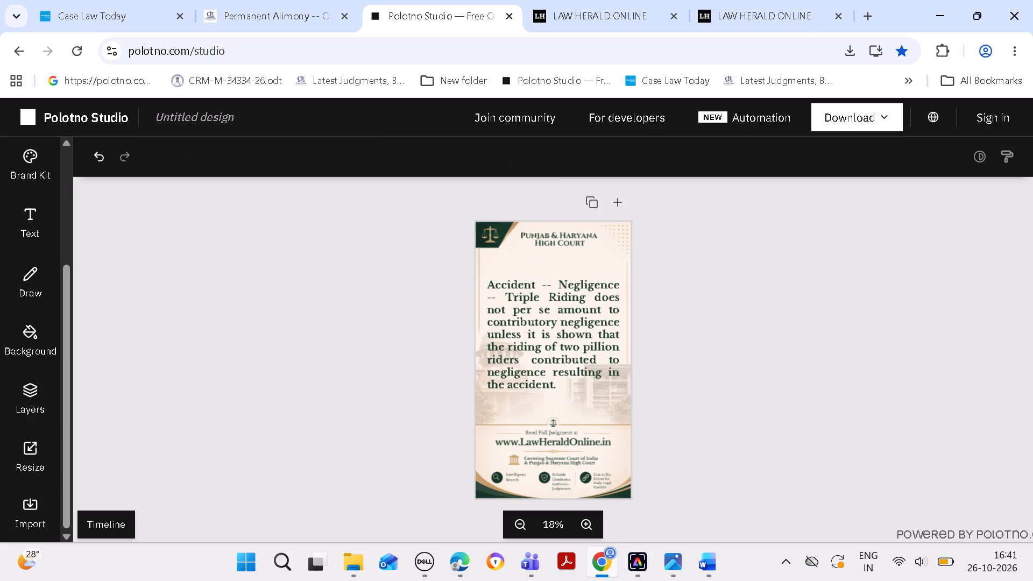
Download the finished Triple Riding post as a PNG.
{"action": "left_click", "coordinate": [843, 111]}
{"action": "left_click", "coordinate": [795, 262]}
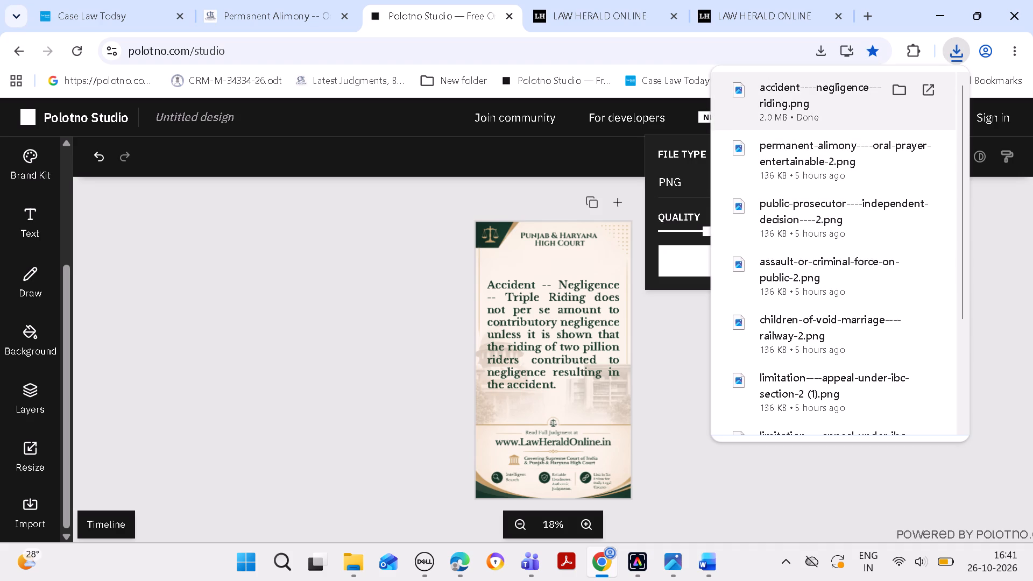
Copy the downloaded accident----negligence----triple-riding PNG from Downloads into the desktop folder FB ONLINE POST---24 OCT.
{"action": "left_click", "coordinate": [901, 89]}
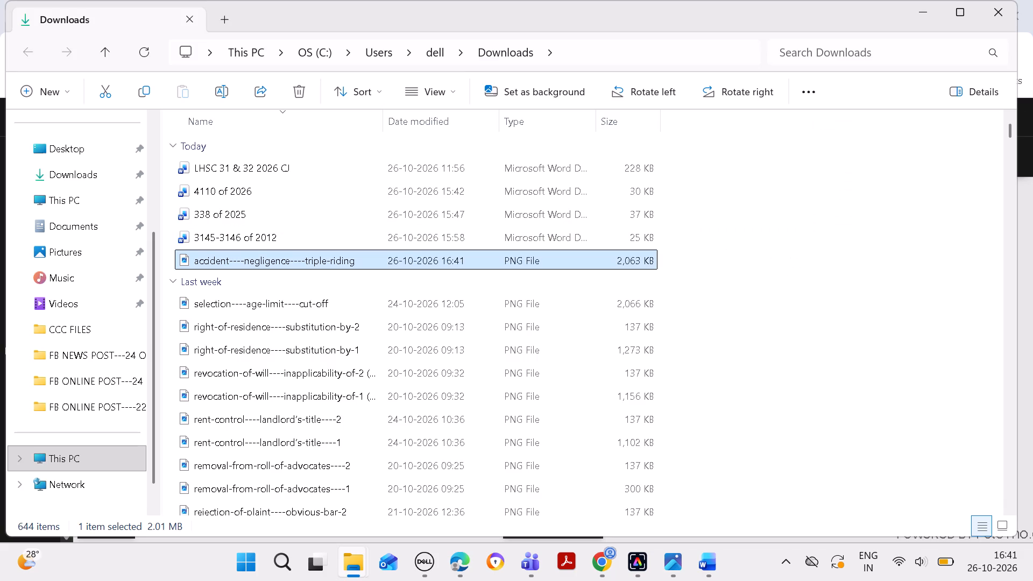
{"action": "key", "text": "ctrl+c"}
{"action": "left_click", "coordinate": [923, 11]}
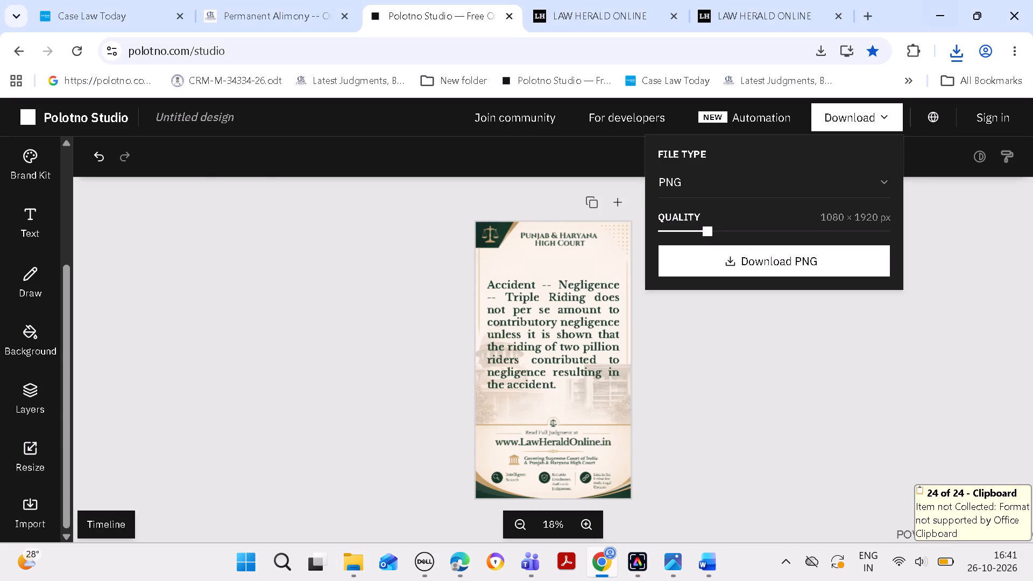
{"action": "left_click", "coordinate": [940, 9]}
{"action": "left_click", "coordinate": [819, 285]}
{"action": "left_click", "coordinate": [818, 281]}
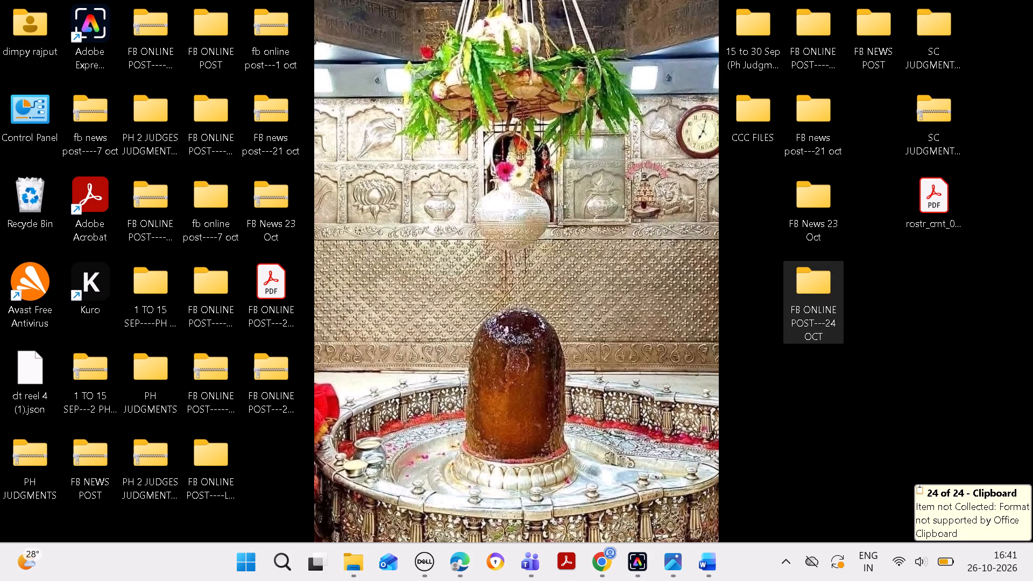
{"action": "double_click", "coordinate": [818, 284]}
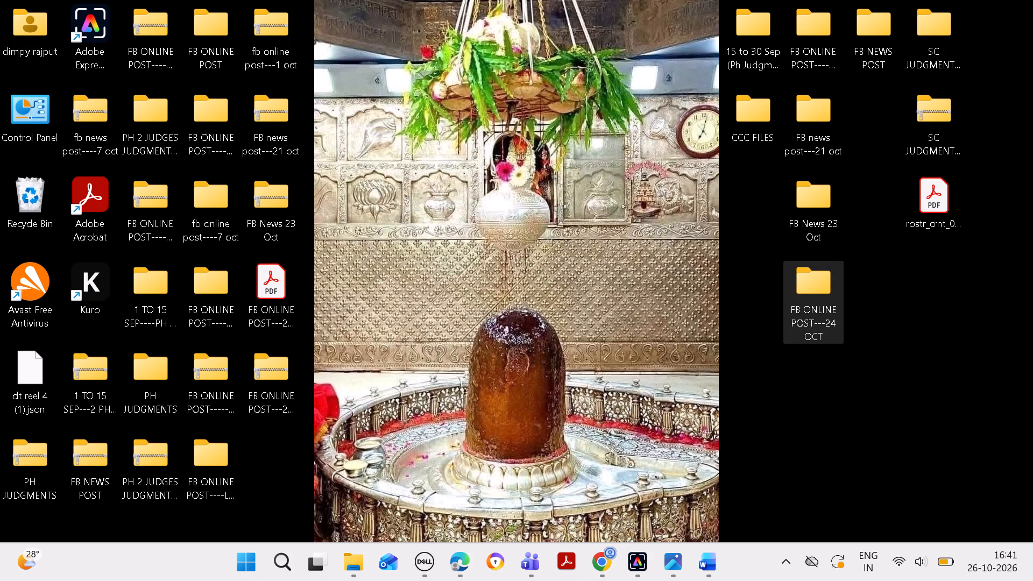
{"action": "double_click", "coordinate": [821, 284]}
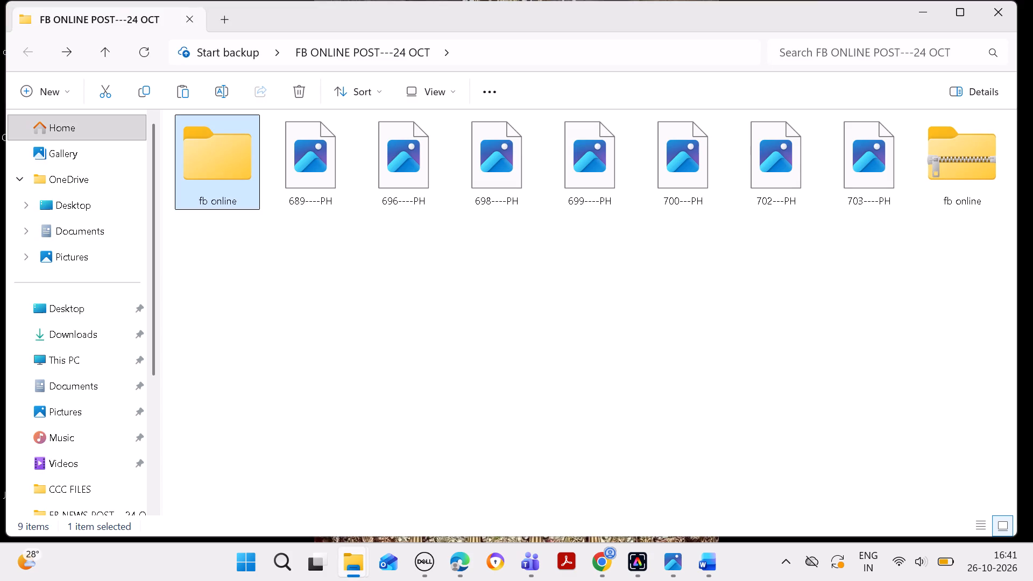
{"action": "key", "text": "ctrl+v"}
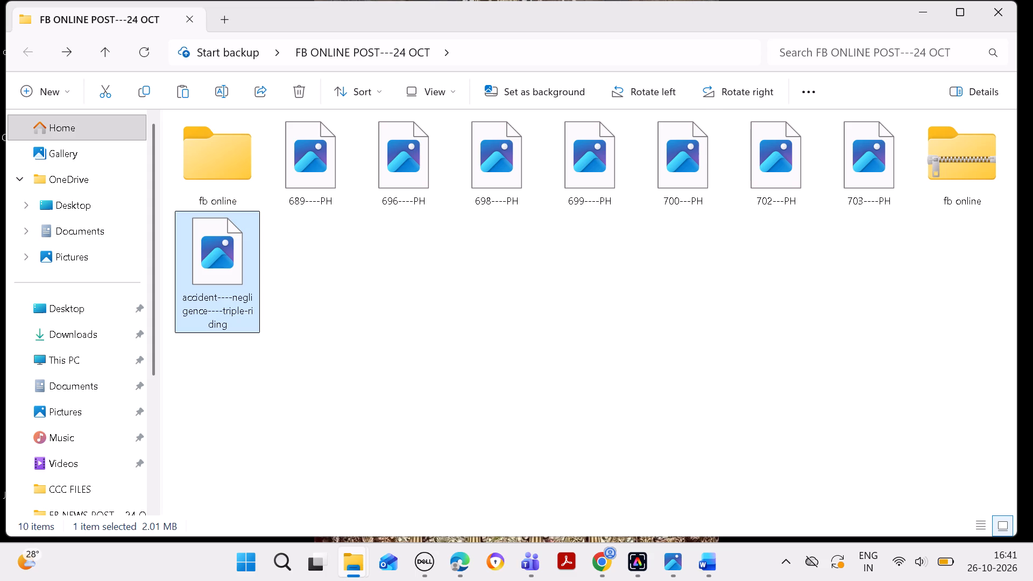
Rename the pasted triple-riding image as 704----ph---1.
{"action": "right_click", "coordinate": [228, 272]}
{"action": "left_click", "coordinate": [362, 24]}
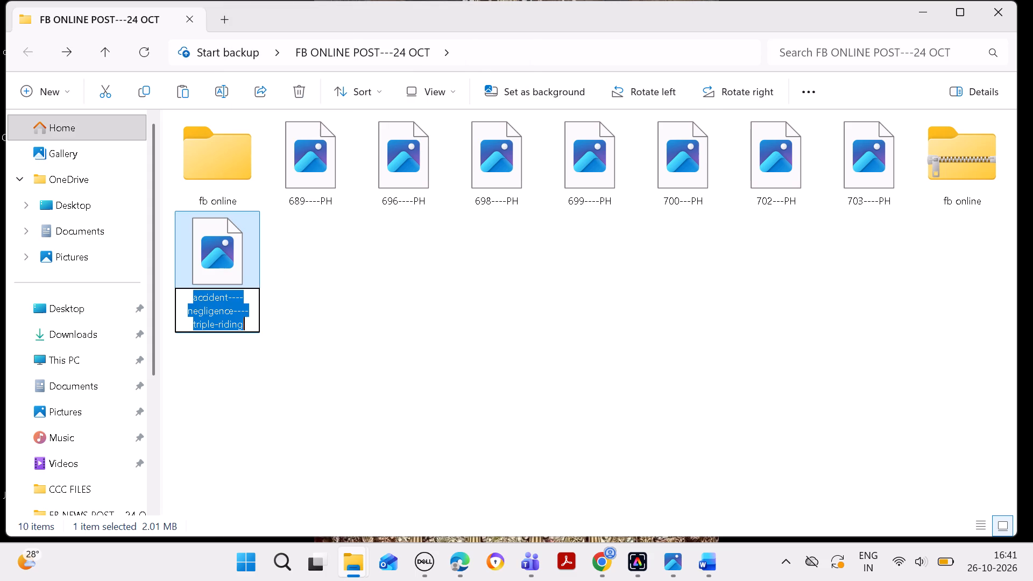
{"action": "key", "text": "BackSpace"}
{"action": "type", "text": "70"}
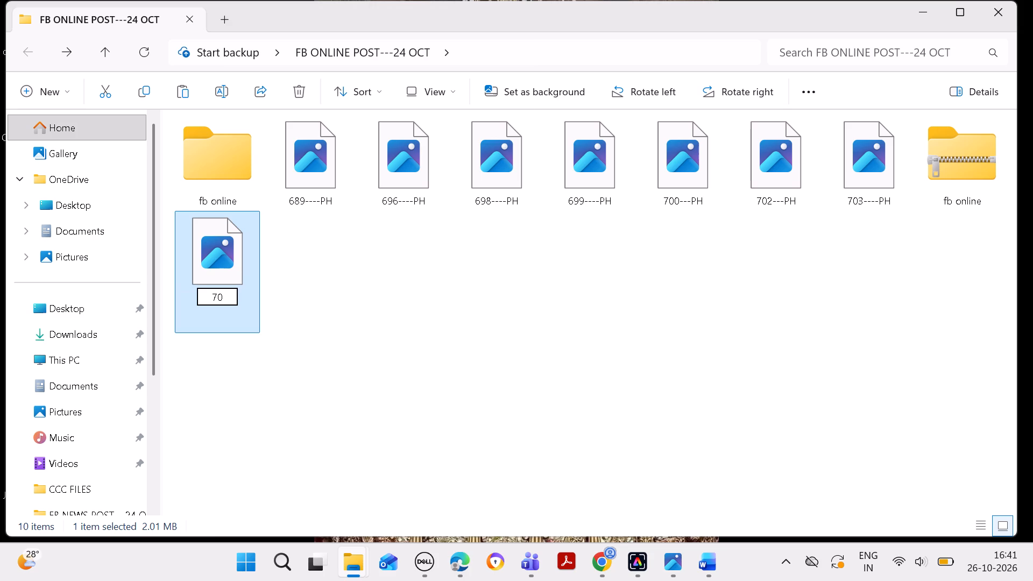
{"action": "key", "text": "4"}
{"action": "type", "text": "----"}
{"action": "type", "text": "ph"}
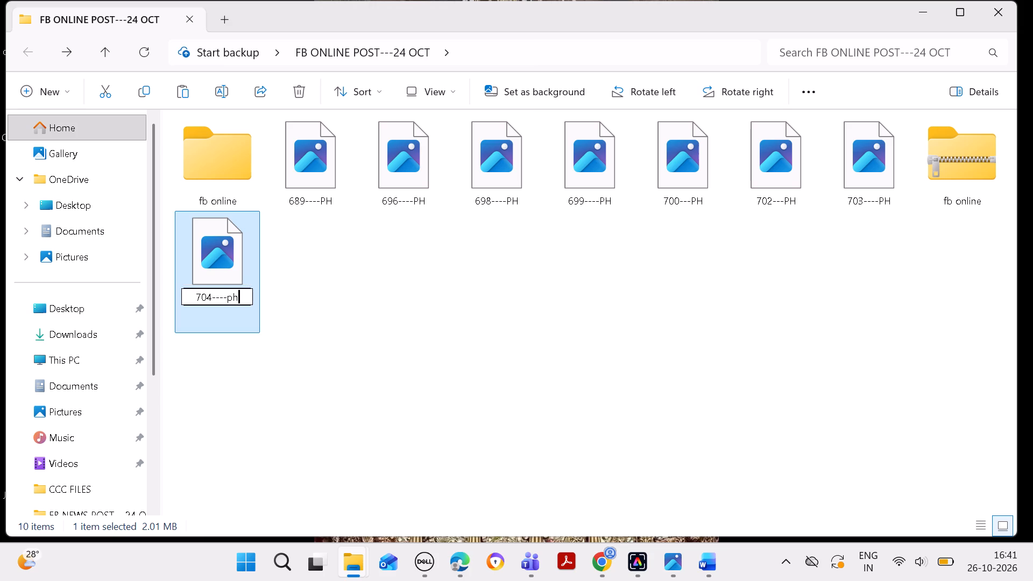
{"action": "type", "text": "---1"}
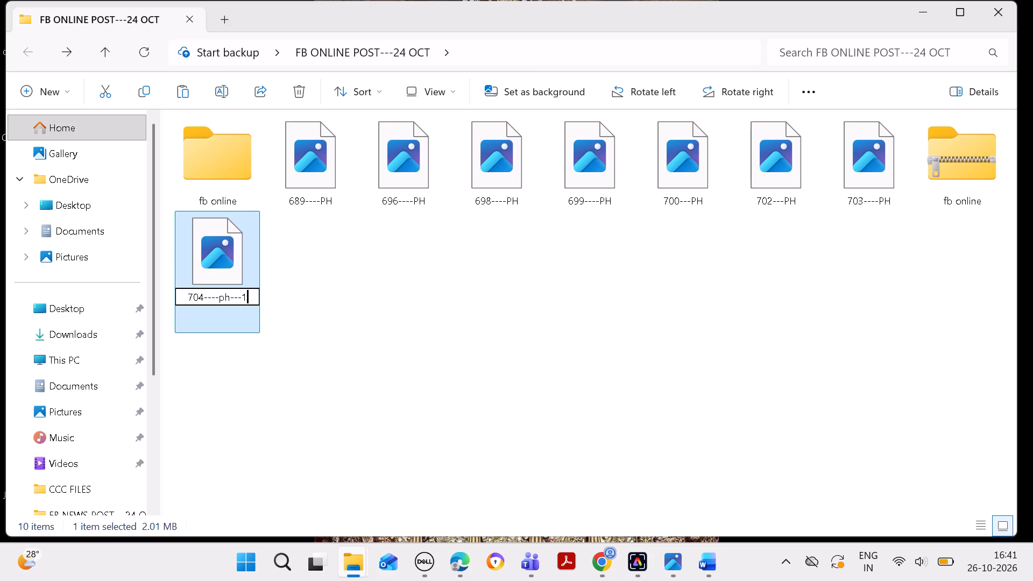
{"action": "key", "text": "Return"}
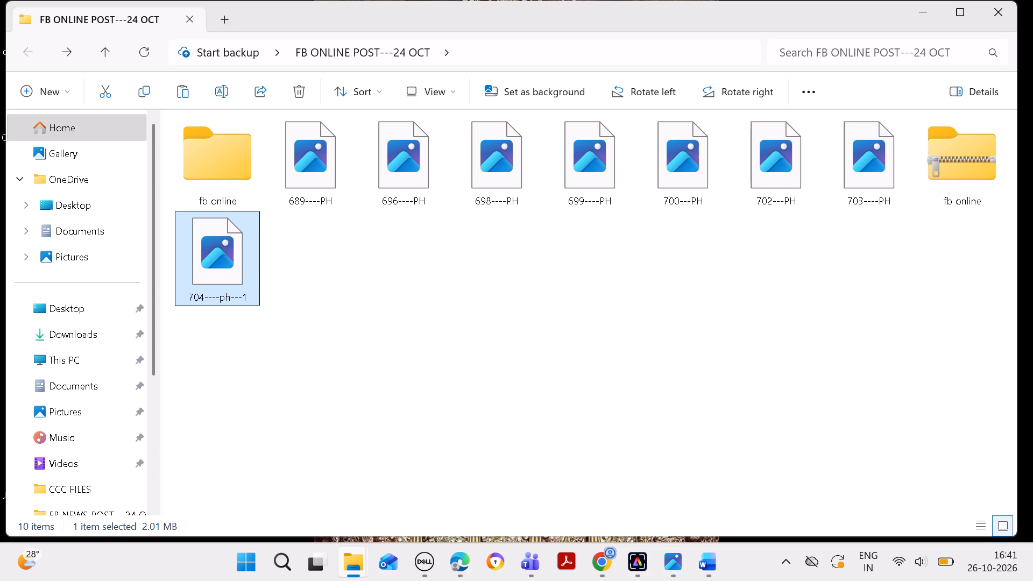
Copy the "Accident -- Just Compensation" headnote from the Law Herald Online judgment, paste it into Windows Search and recopy it as plain text.
{"action": "left_click", "coordinate": [602, 561]}
{"action": "left_click", "coordinate": [739, 11]}
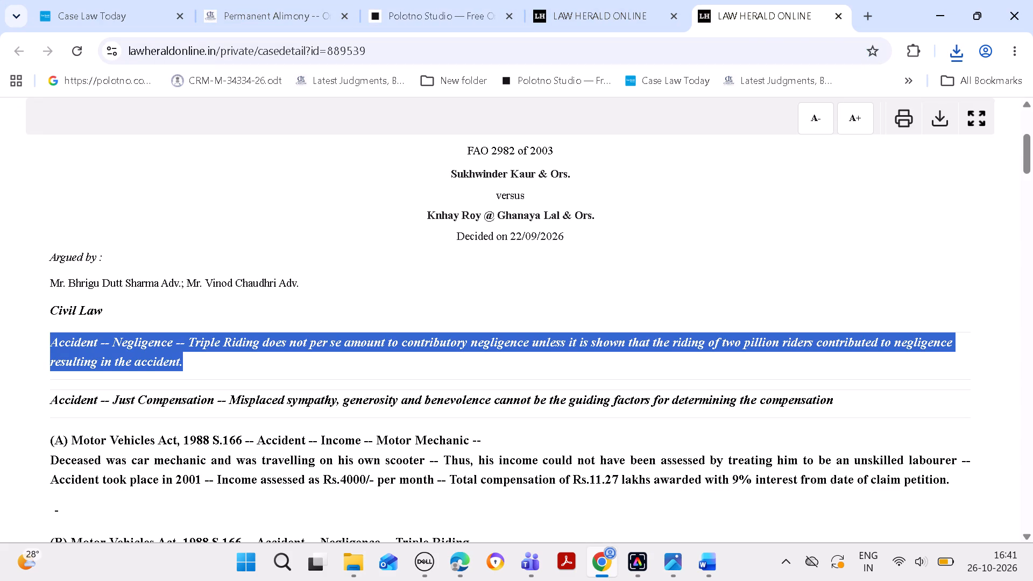
{"action": "left_click_drag", "start_coordinate": [54, 398], "coordinate": [894, 403]}
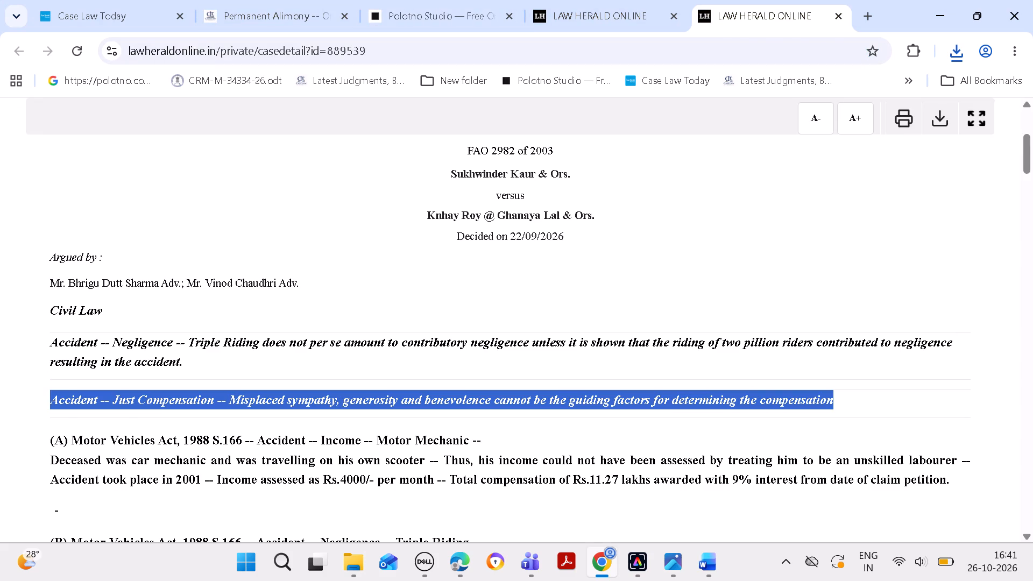
{"action": "key", "text": "ctrl+c"}
{"action": "left_click", "coordinate": [282, 559]}
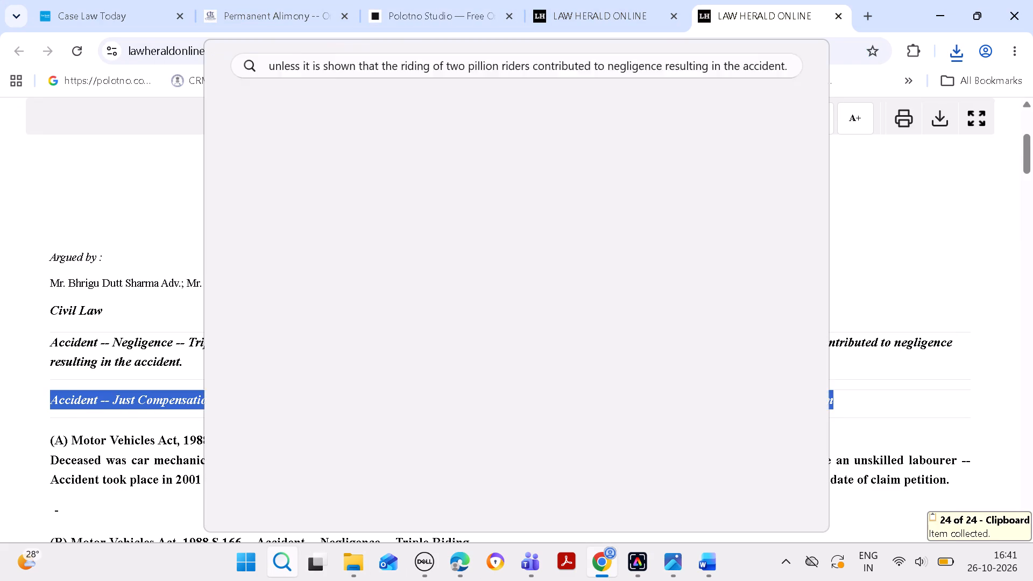
{"action": "key", "text": "ctrl+v"}
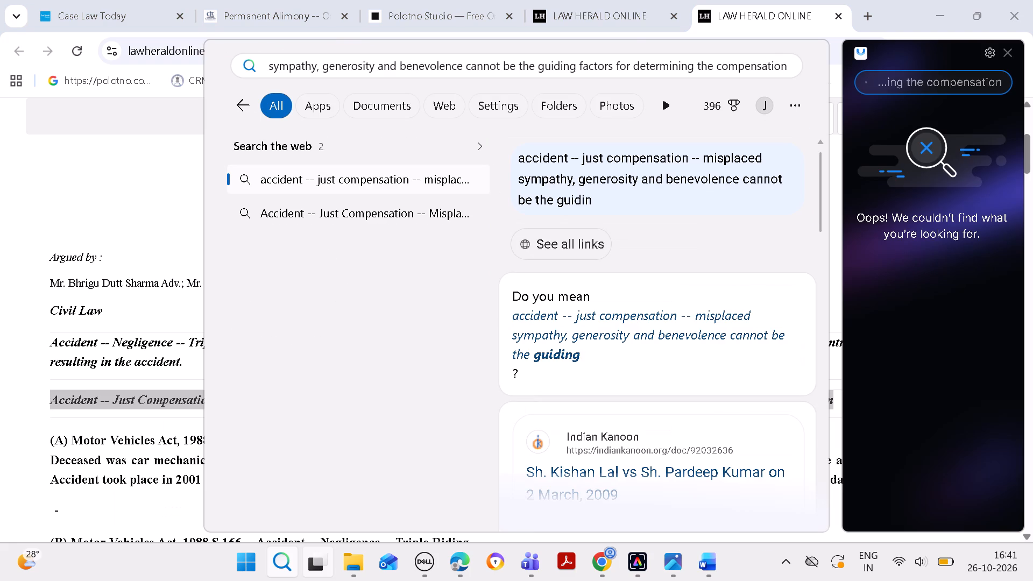
{"action": "key", "text": "ctrl+a"}
{"action": "key", "text": "ctrl+c"}
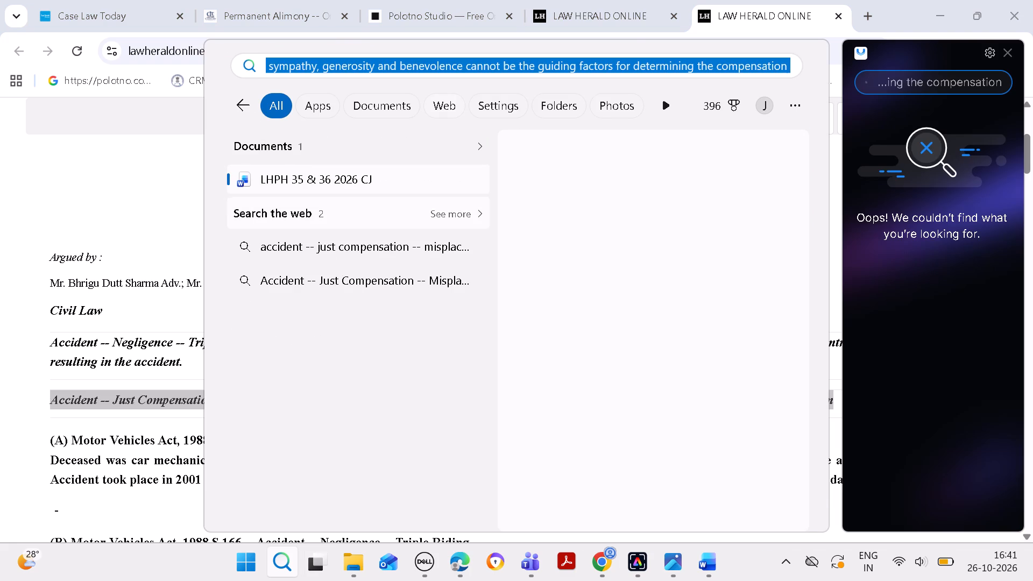
In Polotno Studio, replace the Triple Riding text on the template with the copied Just Compensation headnote.
{"action": "left_click", "coordinate": [382, 16]}
{"action": "left_click", "coordinate": [533, 333]}
{"action": "left_click", "coordinate": [533, 328]}
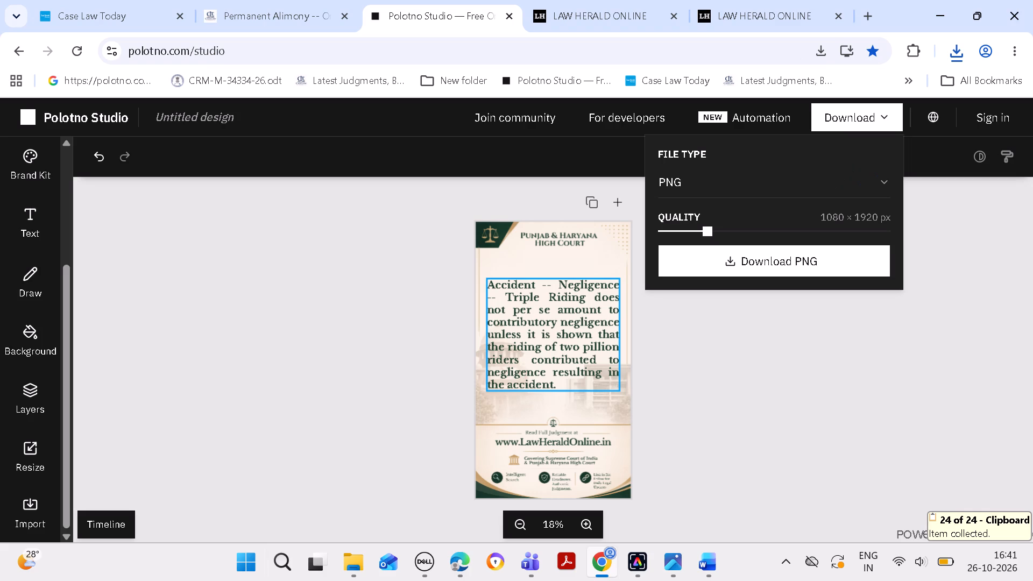
{"action": "key", "text": "ctrl+a"}
{"action": "key", "text": "ctrl+v"}
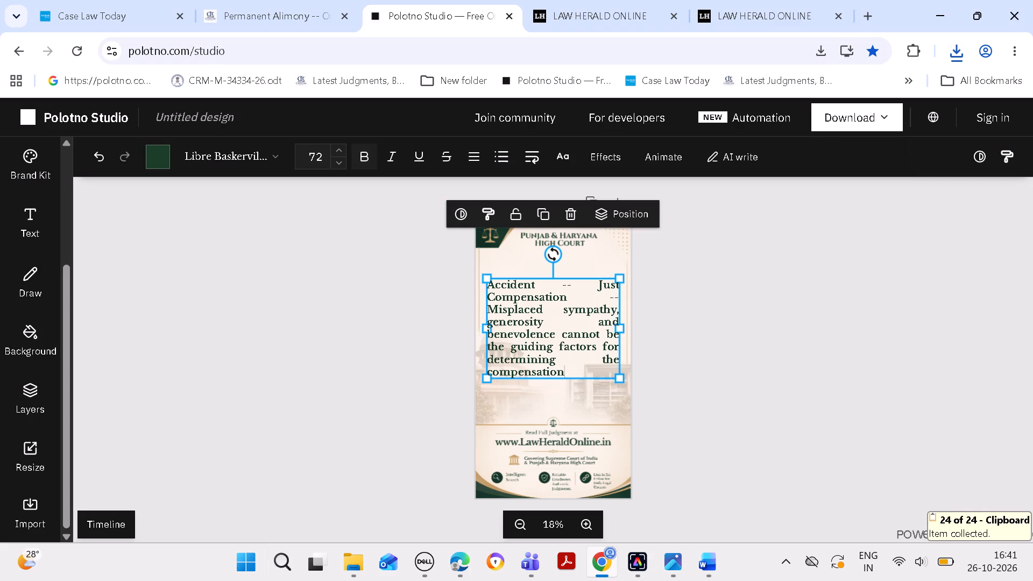
{"action": "left_click", "coordinate": [745, 324]}
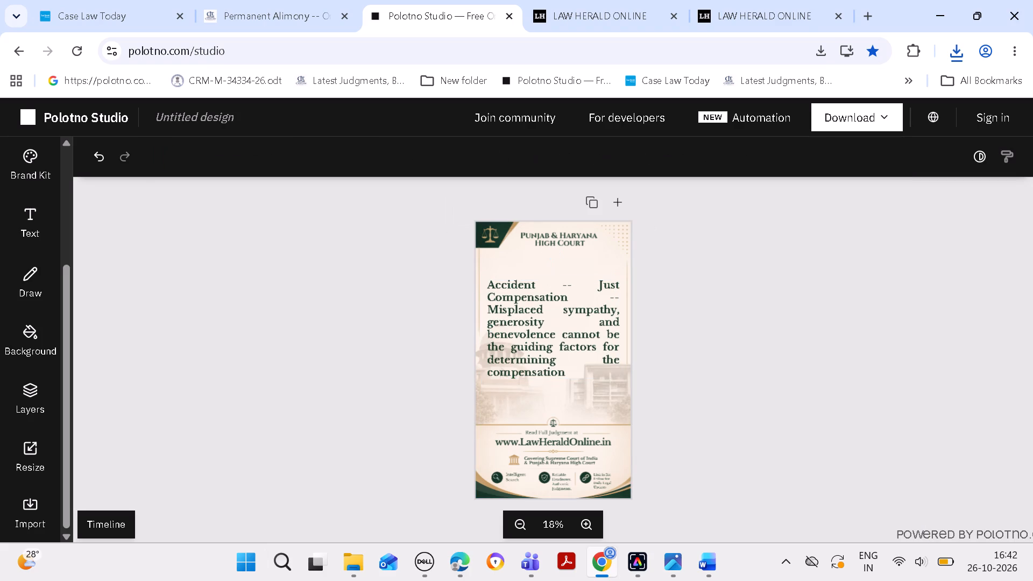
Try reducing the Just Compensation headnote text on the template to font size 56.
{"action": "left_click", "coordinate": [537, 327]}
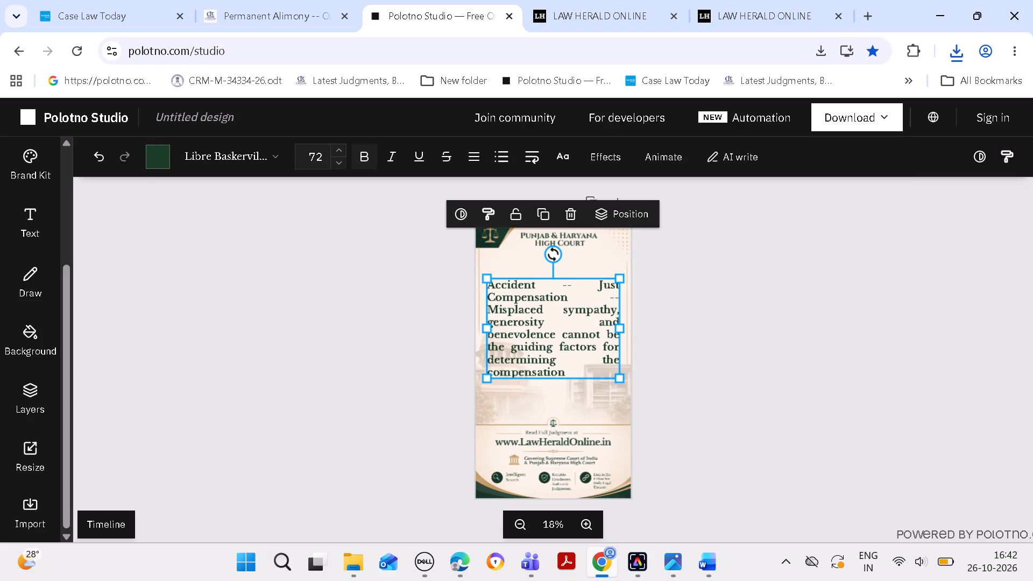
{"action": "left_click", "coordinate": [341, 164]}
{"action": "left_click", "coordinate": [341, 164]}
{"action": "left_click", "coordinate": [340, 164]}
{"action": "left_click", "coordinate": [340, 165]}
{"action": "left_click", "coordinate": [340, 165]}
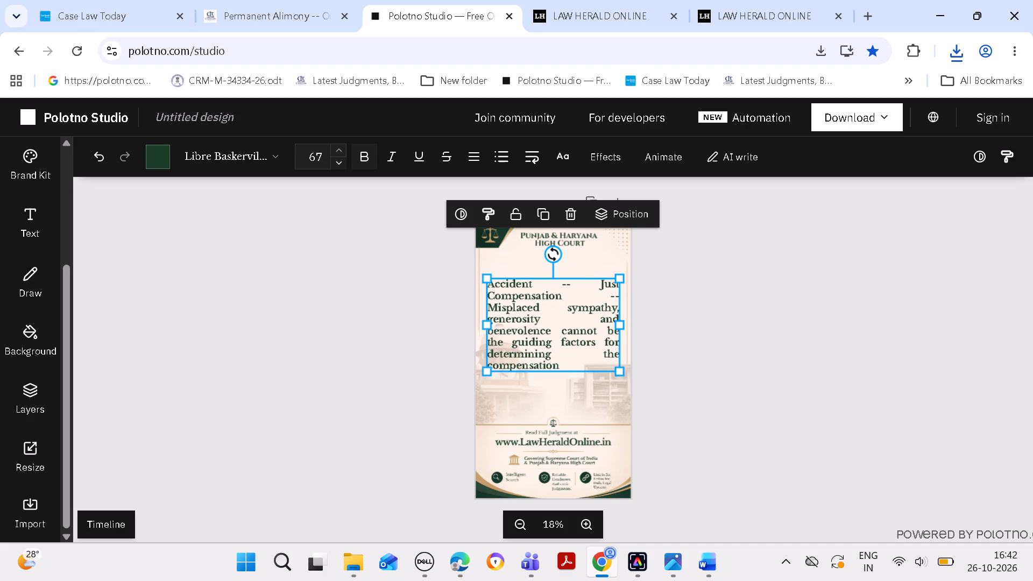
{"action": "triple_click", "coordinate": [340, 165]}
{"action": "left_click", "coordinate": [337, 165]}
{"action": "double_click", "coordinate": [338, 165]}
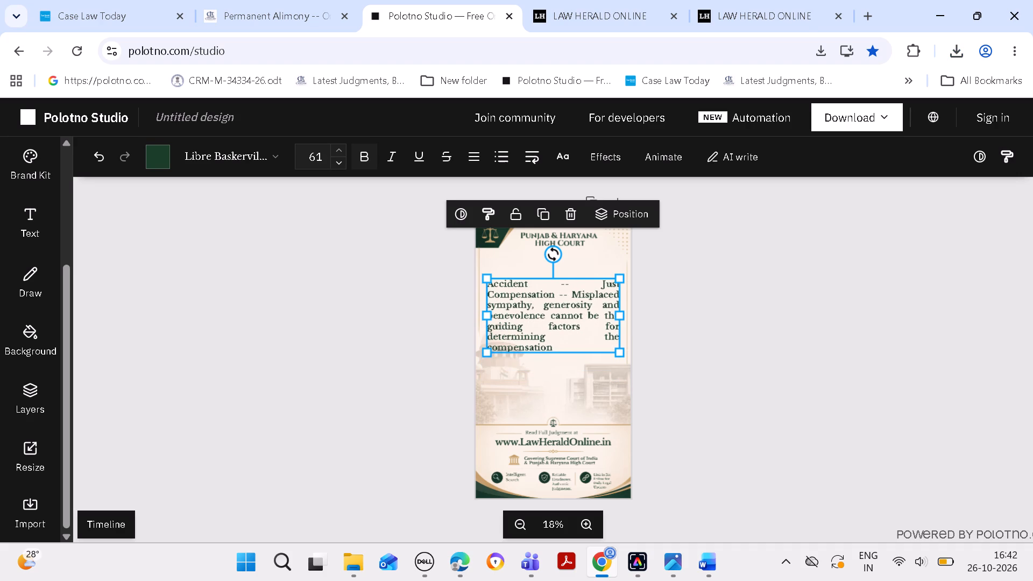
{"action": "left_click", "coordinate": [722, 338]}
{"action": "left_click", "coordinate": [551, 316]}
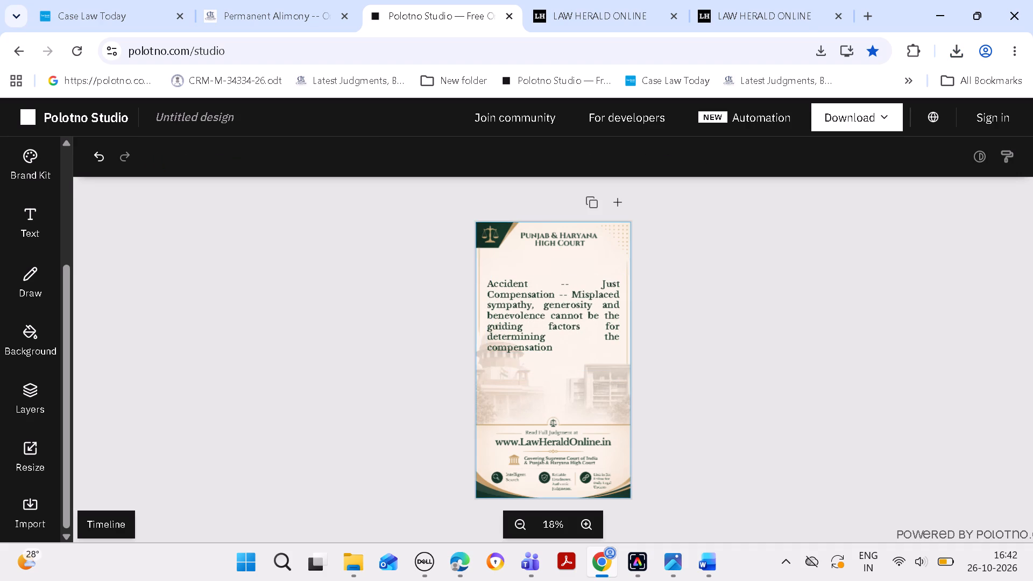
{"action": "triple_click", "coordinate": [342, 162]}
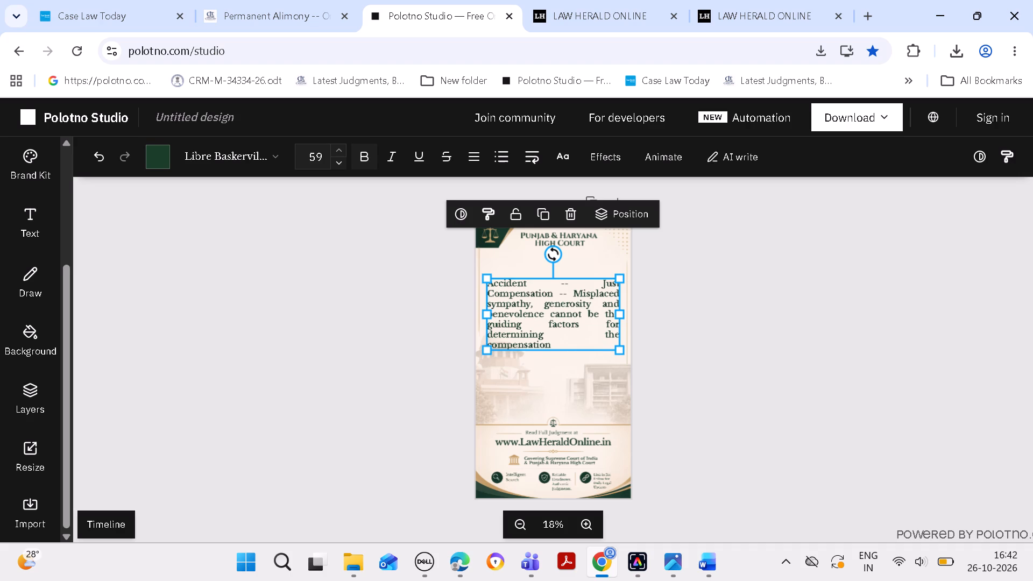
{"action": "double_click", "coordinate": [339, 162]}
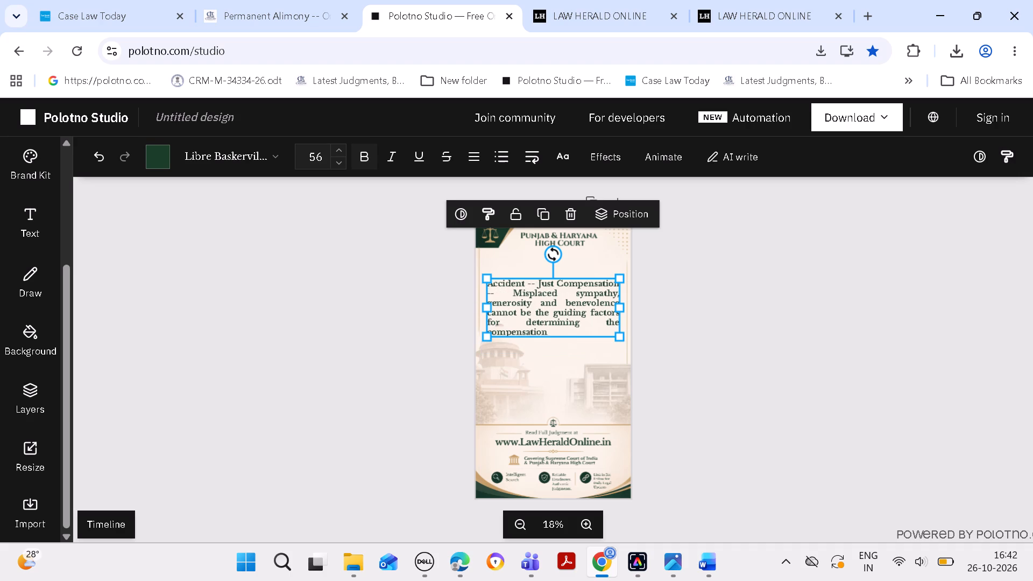
Enlarge the Just Compensation headnote text to font size 80 and nudge its text box slightly down, keeping it horizontally centred.
{"action": "triple_click", "coordinate": [340, 146]}
{"action": "triple_click", "coordinate": [340, 146]}
{"action": "triple_click", "coordinate": [341, 146]}
{"action": "triple_click", "coordinate": [341, 148]}
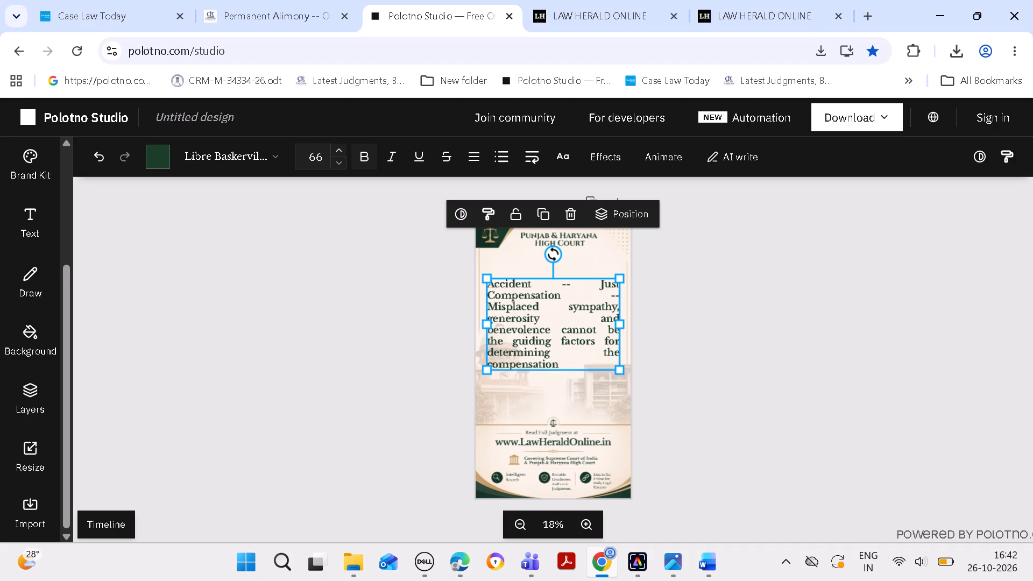
{"action": "double_click", "coordinate": [342, 148]}
{"action": "triple_click", "coordinate": [342, 153]}
{"action": "triple_click", "coordinate": [343, 154]}
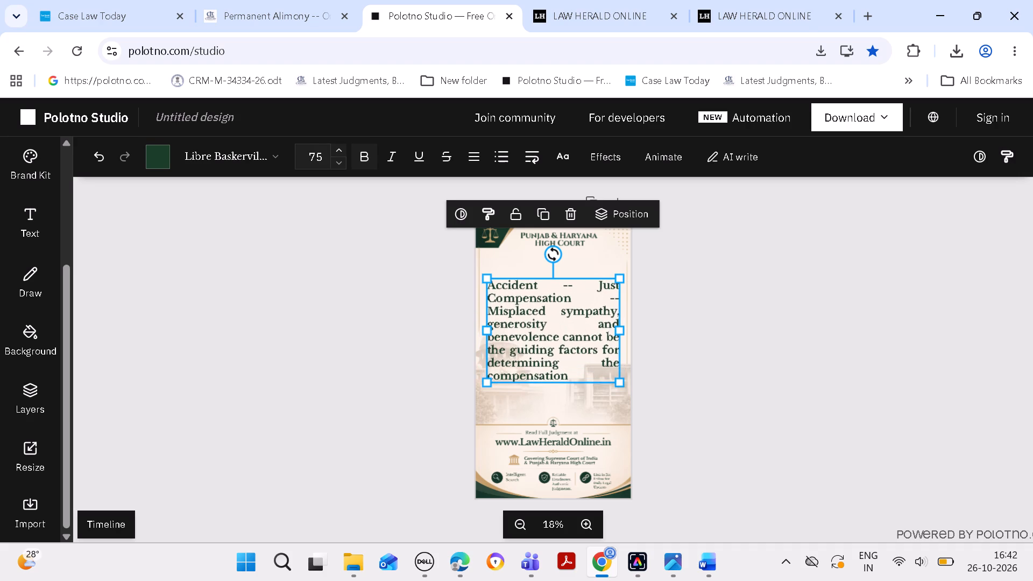
{"action": "double_click", "coordinate": [343, 155]}
{"action": "double_click", "coordinate": [343, 155]}
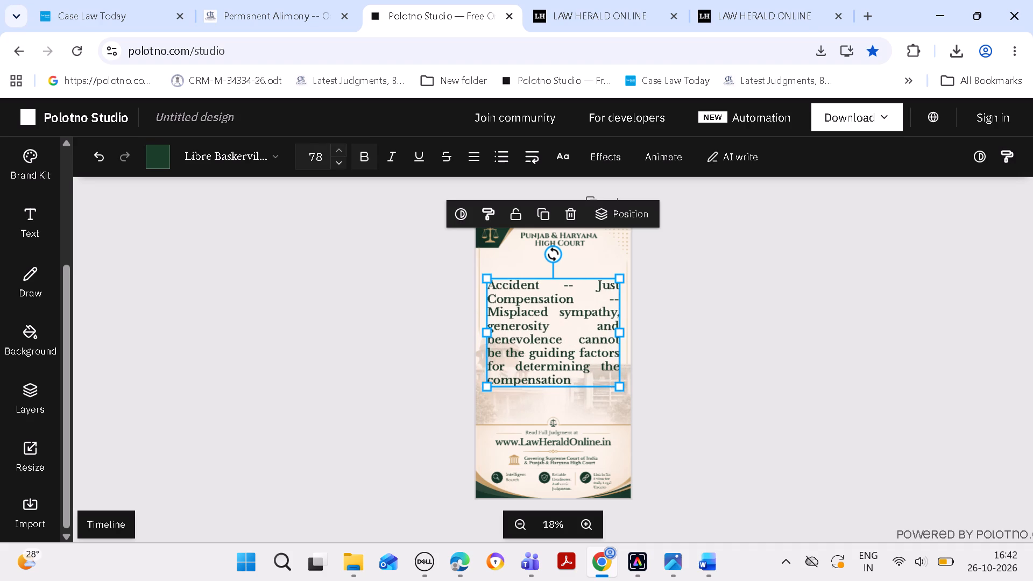
{"action": "left_click", "coordinate": [343, 157]}
{"action": "triple_click", "coordinate": [338, 148]}
{"action": "double_click", "coordinate": [338, 148]}
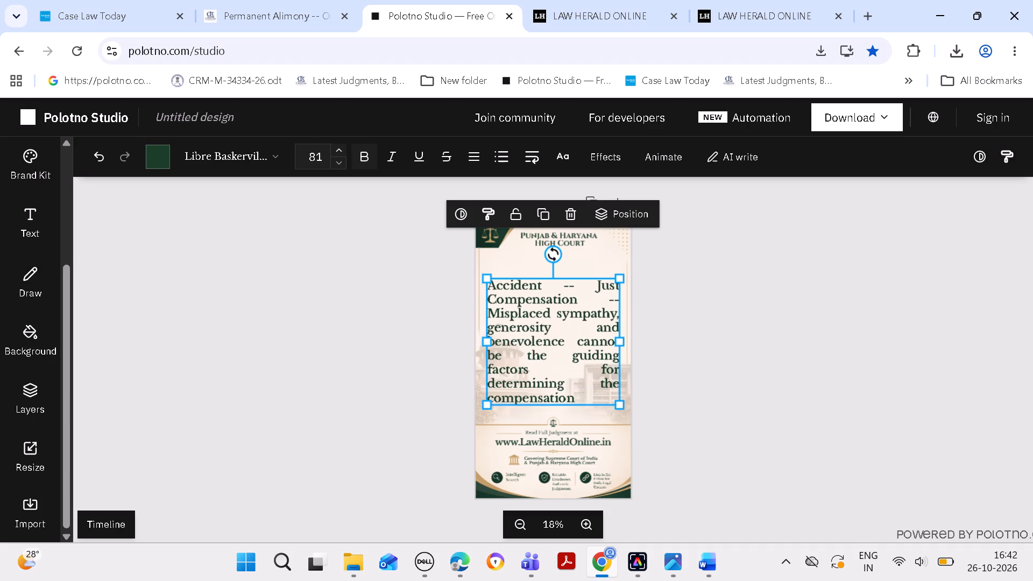
{"action": "left_click", "coordinate": [338, 164]}
{"action": "left_click", "coordinate": [337, 161]}
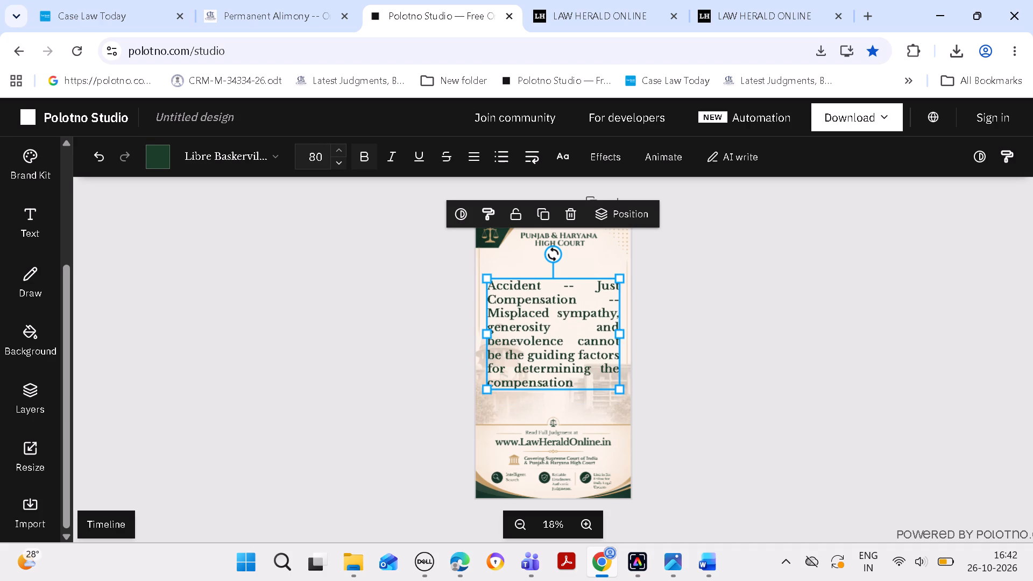
{"action": "left_click", "coordinate": [721, 350]}
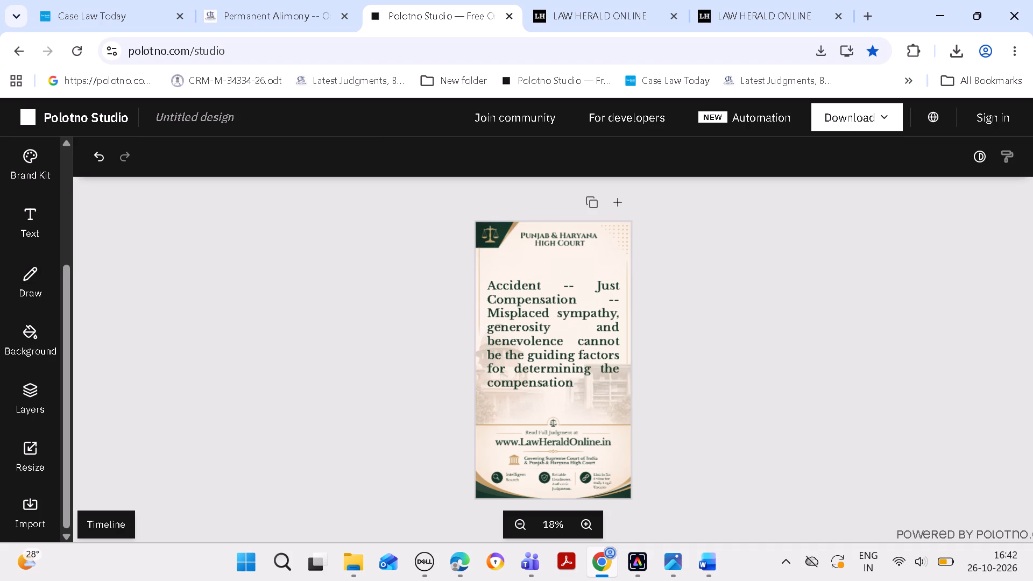
{"action": "left_click", "coordinate": [561, 330]}
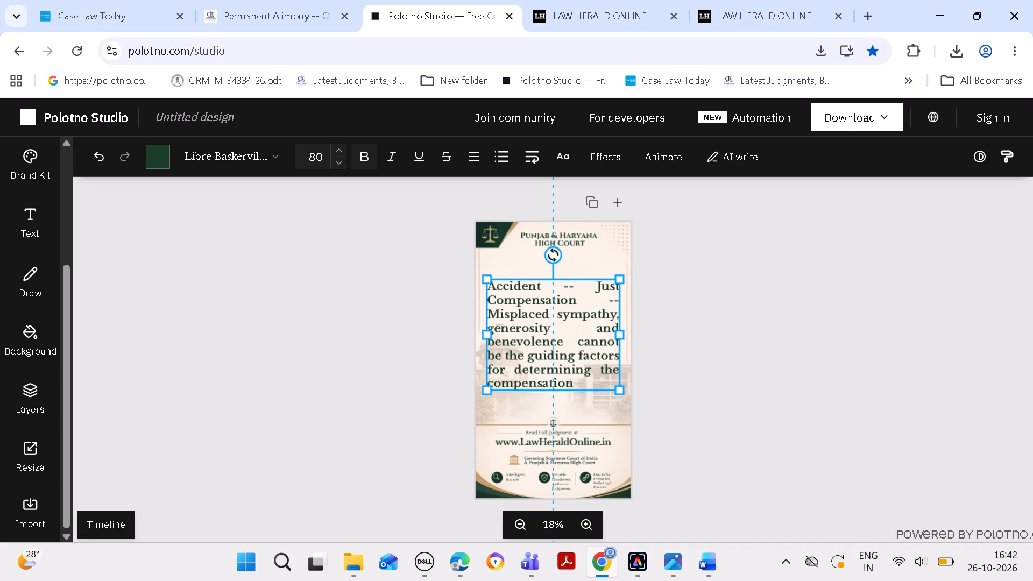
{"action": "left_click", "coordinate": [957, 317]}
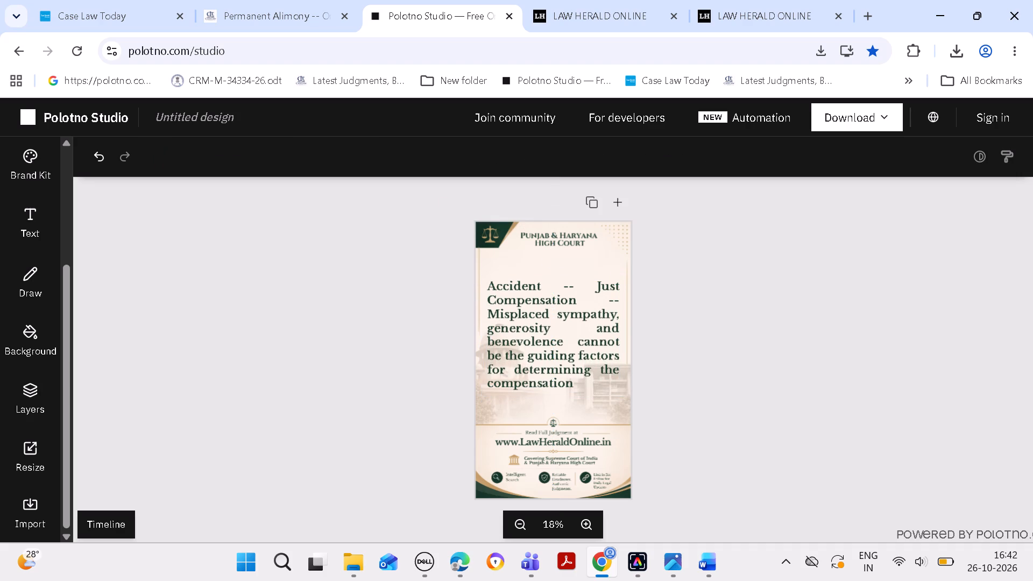
Download the Just Compensation design as a PNG at 1080 × 1920 px.
{"action": "left_click", "coordinate": [870, 111]}
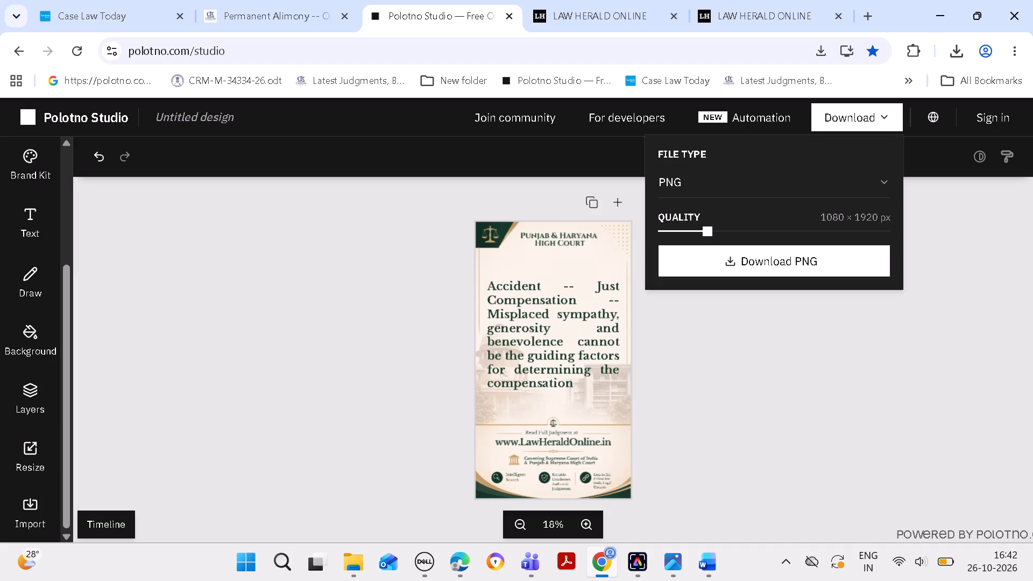
{"action": "left_click", "coordinate": [791, 256]}
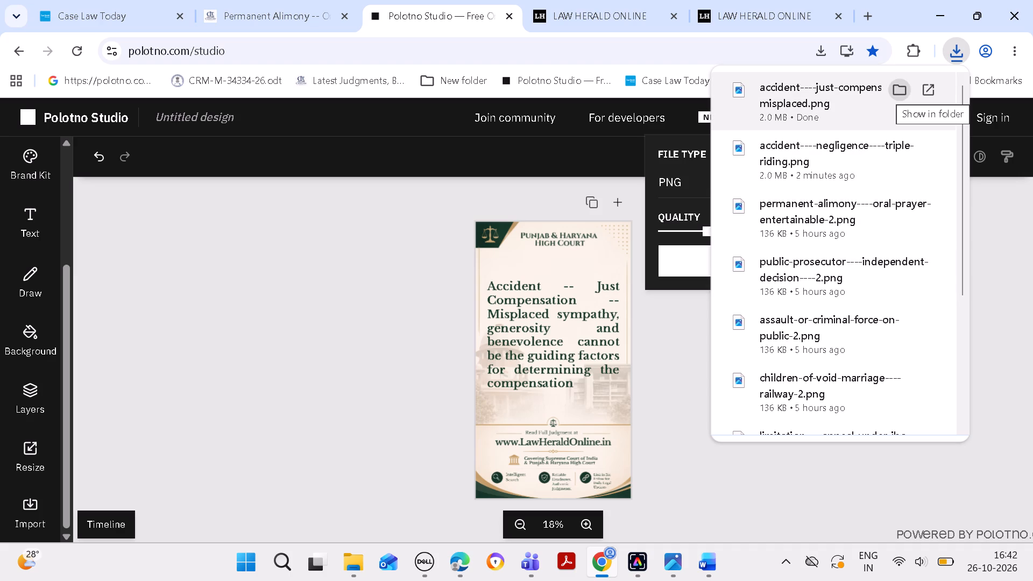
Copy the downloaded accident----just-compensation----misplaced PNG from Downloads into the folder FB ONLINE POST---24 OCT.
{"action": "left_click", "coordinate": [896, 88]}
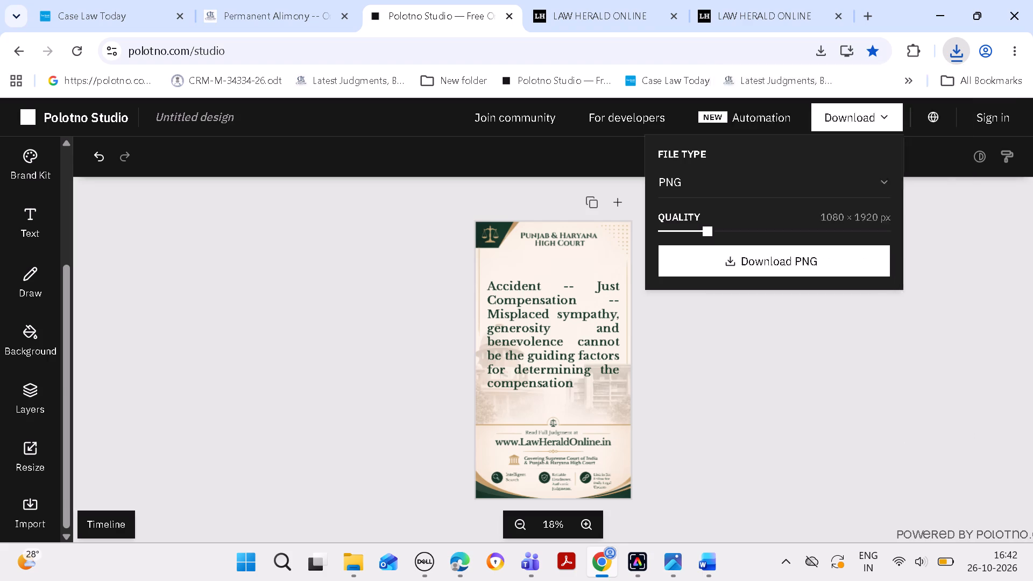
{"action": "key", "text": "ctrl+c"}
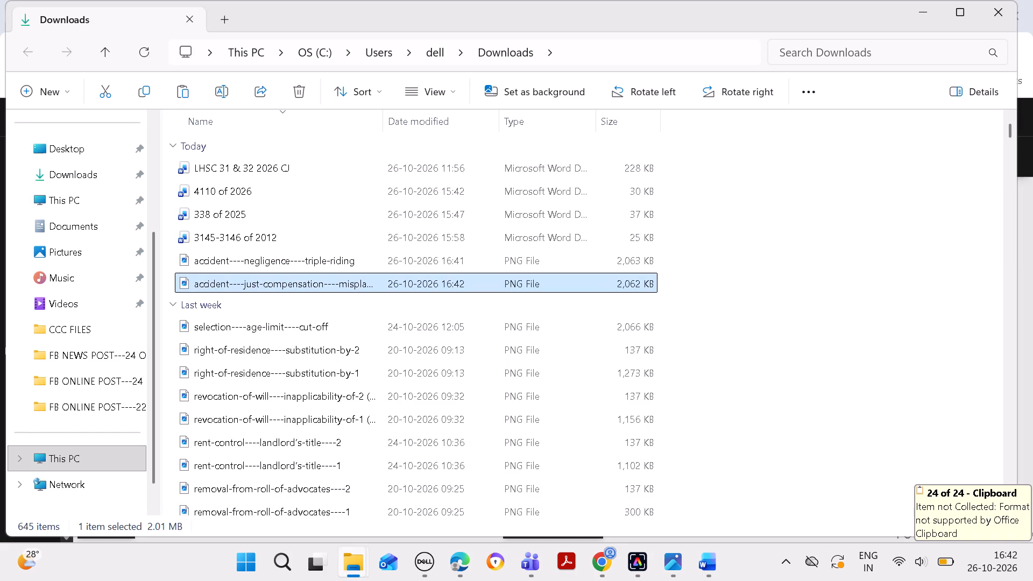
{"action": "left_click", "coordinate": [926, 18]}
{"action": "left_click", "coordinate": [935, 12]}
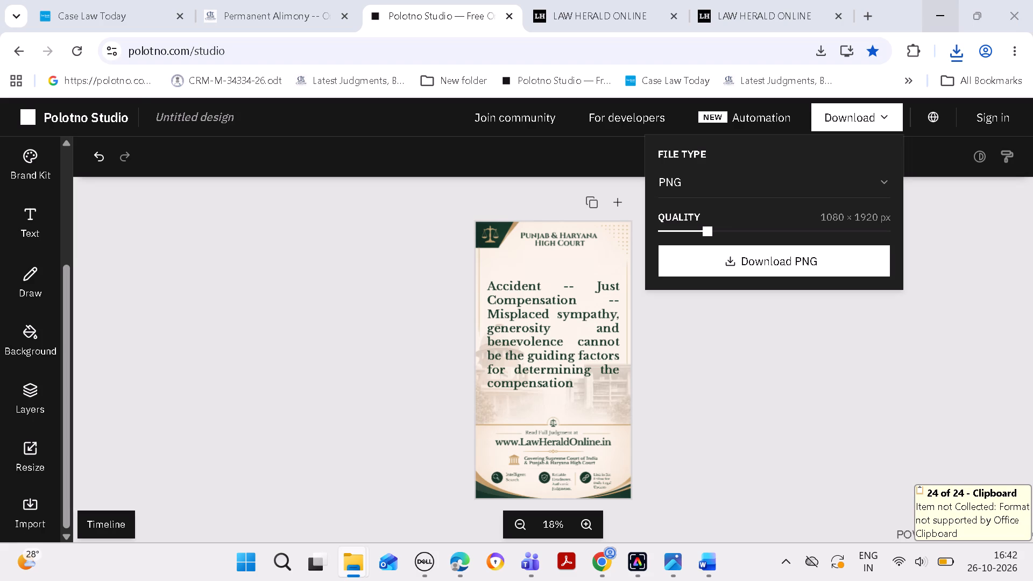
{"action": "left_click", "coordinate": [940, 16]}
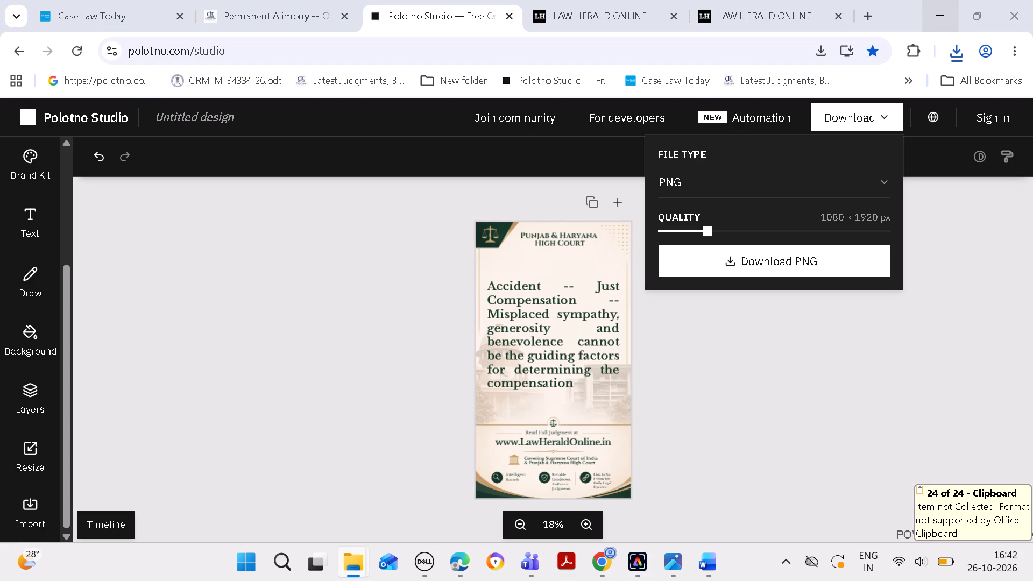
{"action": "left_click", "coordinate": [937, 16]}
{"action": "double_click", "coordinate": [937, 15]}
{"action": "left_click", "coordinate": [936, 14]}
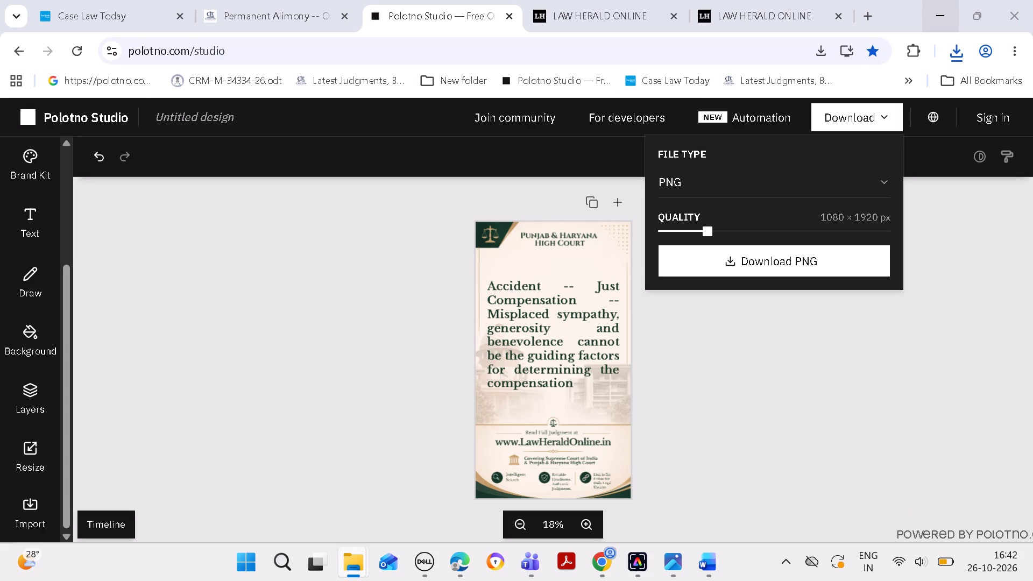
{"action": "left_click", "coordinate": [950, 252]}
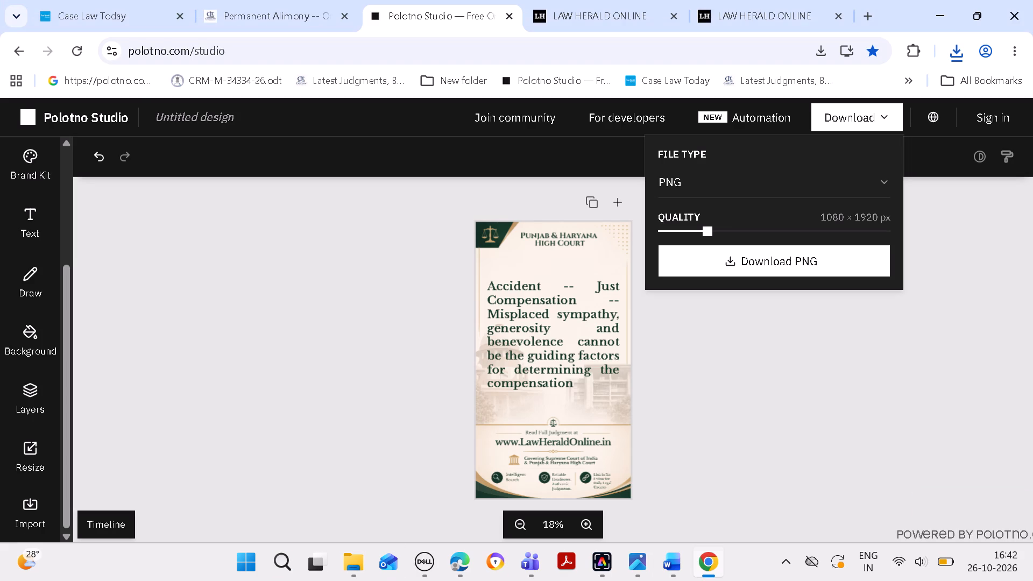
{"action": "left_click", "coordinate": [938, 12]}
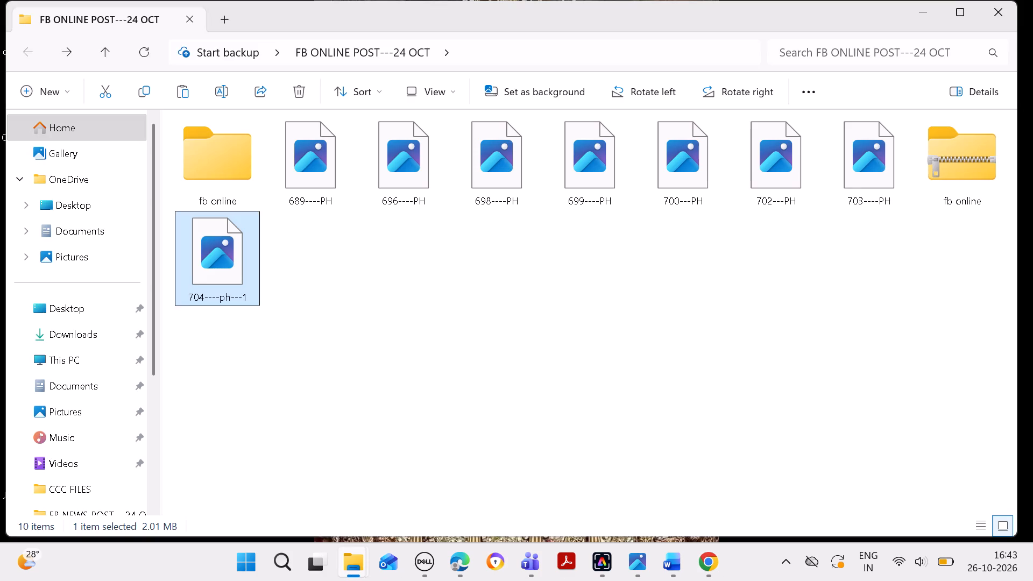
{"action": "key", "text": "ctrl+v"}
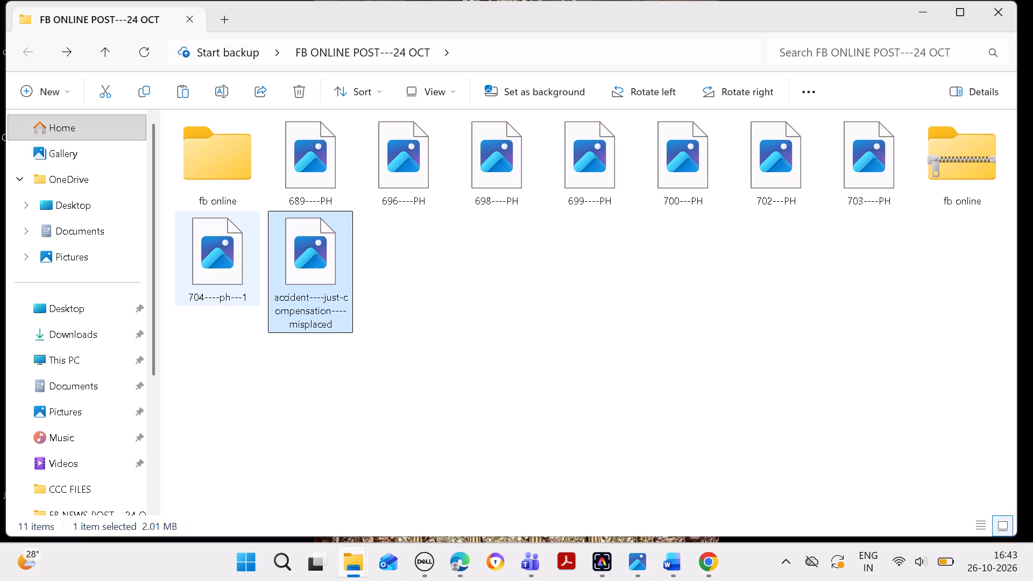
Rename the pasted just-compensation image as 704----2.
{"action": "right_click", "coordinate": [311, 258]}
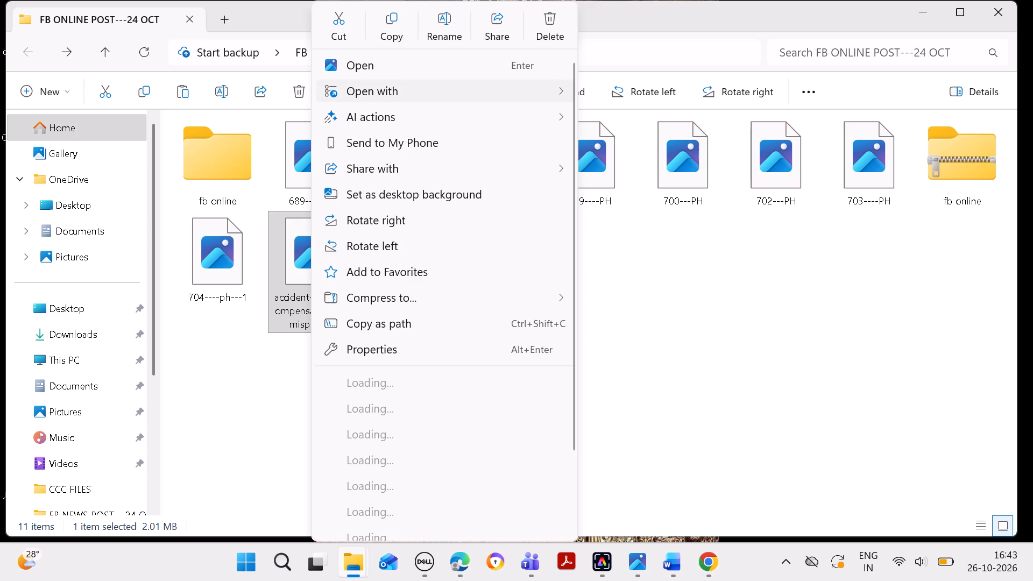
{"action": "left_click", "coordinate": [443, 24]}
{"action": "key", "text": "BackSpace"}
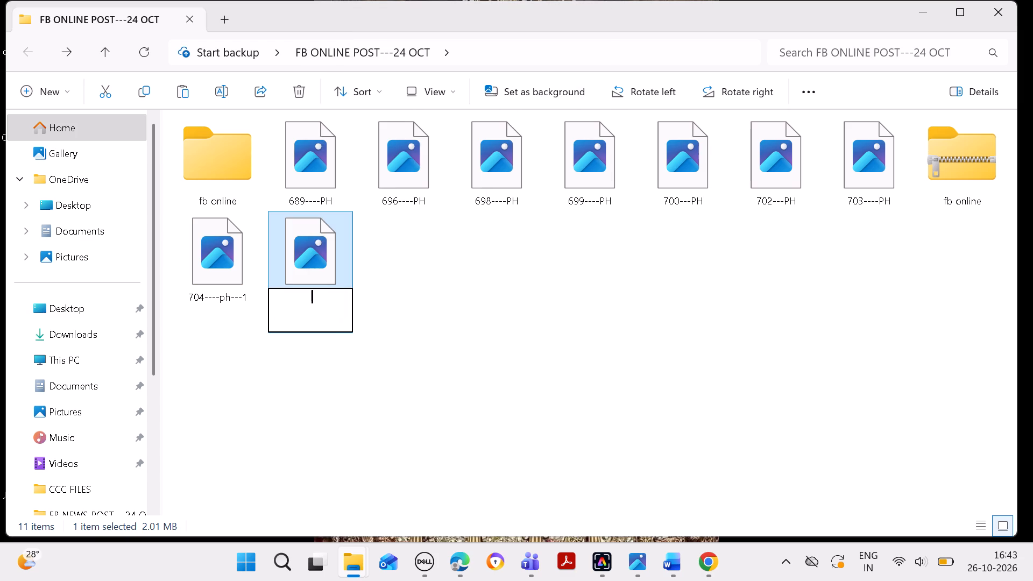
{"action": "type", "text": "70"}
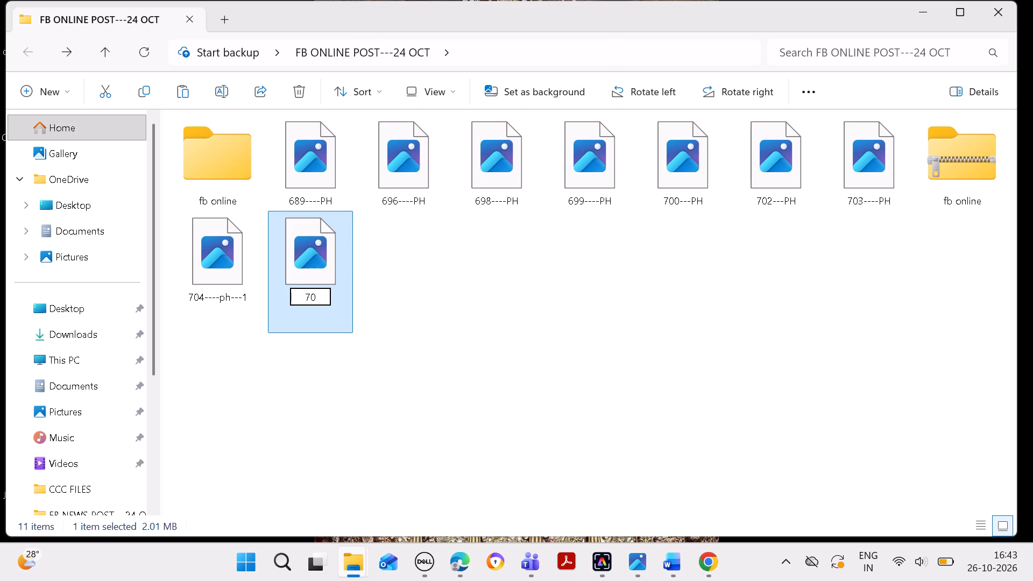
{"action": "scroll", "coordinate": [448, 17], "scroll_direction": "left", "scroll_amount": 1}
{"action": "key", "text": "4"}
{"action": "type", "text": "----"}
{"action": "key", "text": "2"}
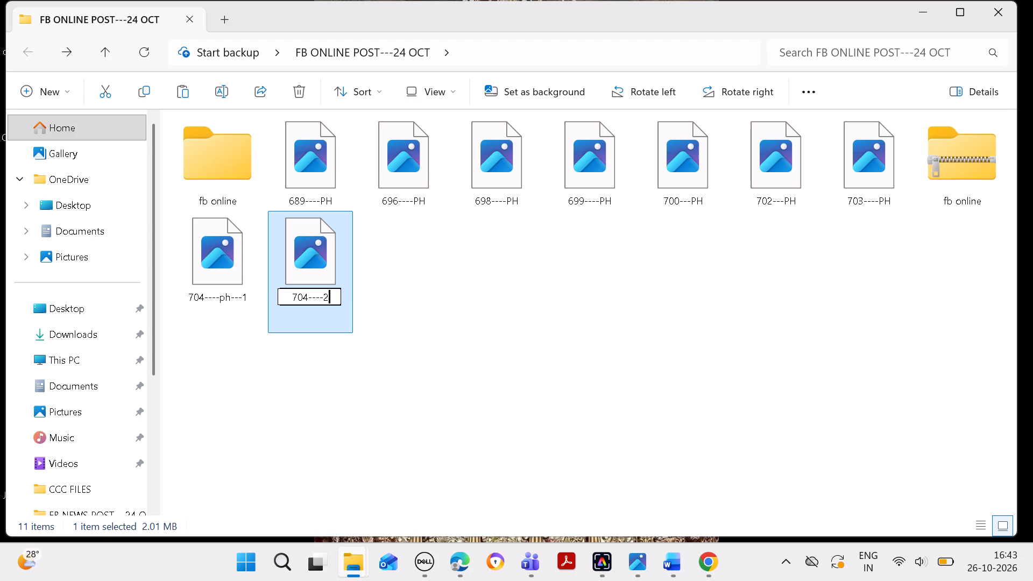
{"action": "key", "text": "Return"}
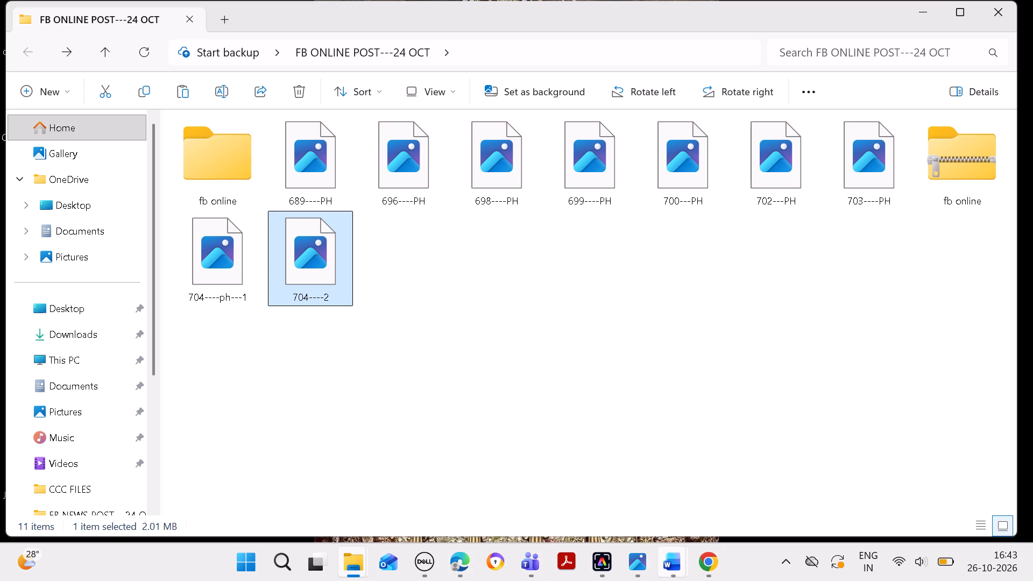
In Chrome, check the Law Herald Online citation number at the head of the headnotes' source judgment.
{"action": "left_click", "coordinate": [710, 558]}
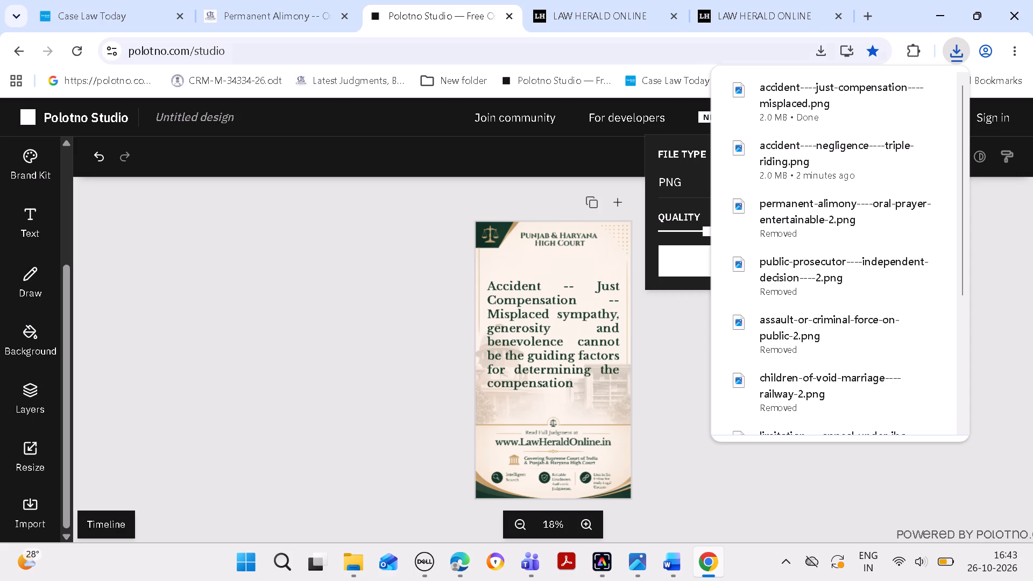
{"action": "left_click", "coordinate": [584, 22]}
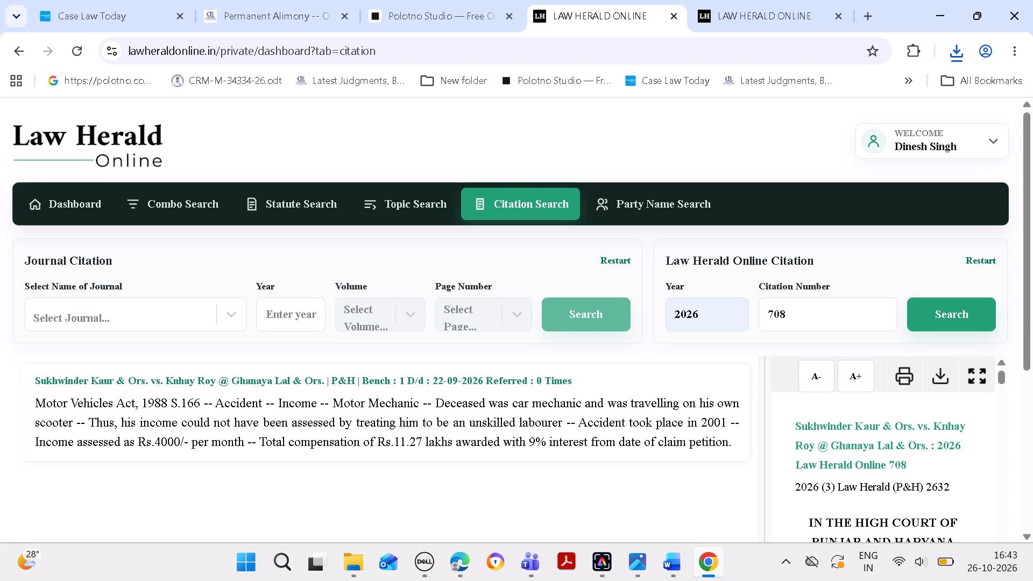
{"action": "left_click", "coordinate": [744, 0]}
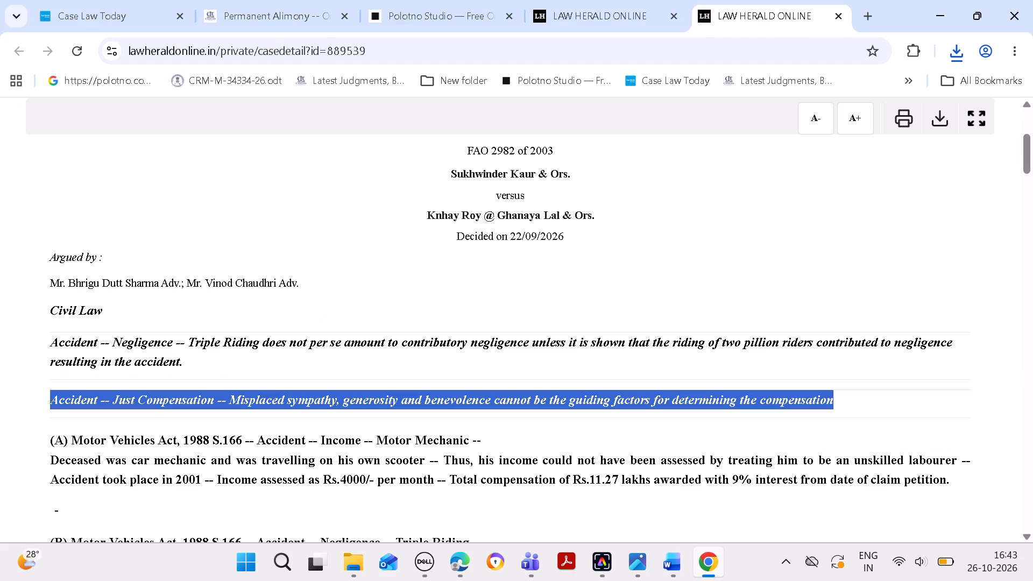
{"action": "scroll", "coordinate": [951, 385], "scroll_direction": "up", "scroll_amount": 3}
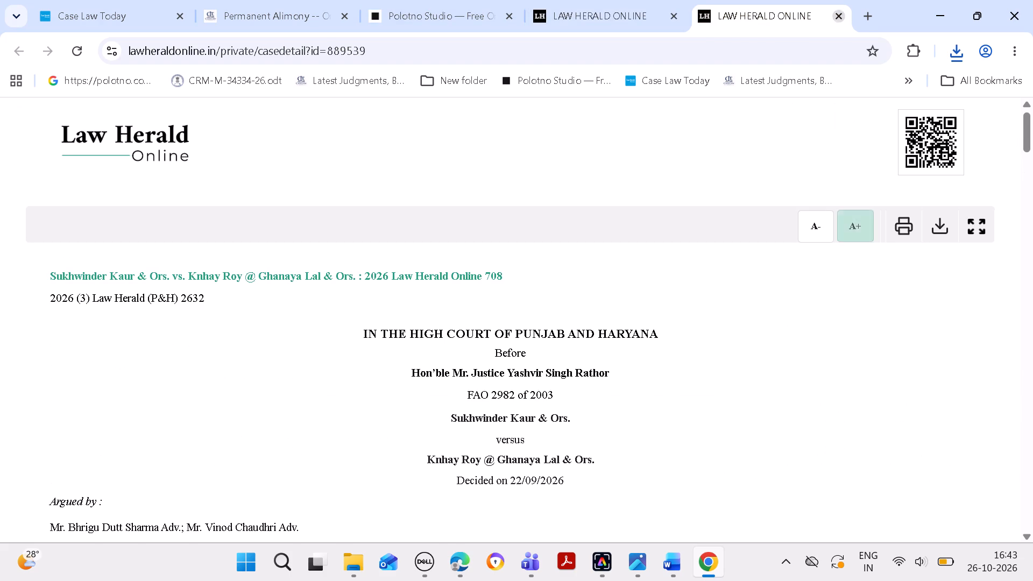
In the FB ONLINE POST---24 OCT folder, rename the image 704----ph---1 as 708----ph---1.
{"action": "left_click", "coordinate": [939, 20]}
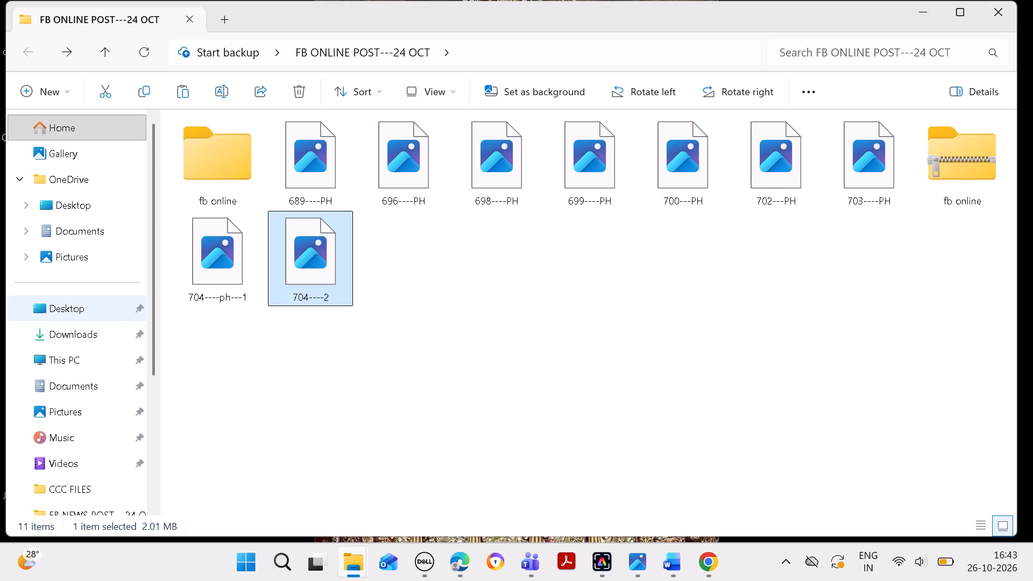
{"action": "right_click", "coordinate": [210, 246]}
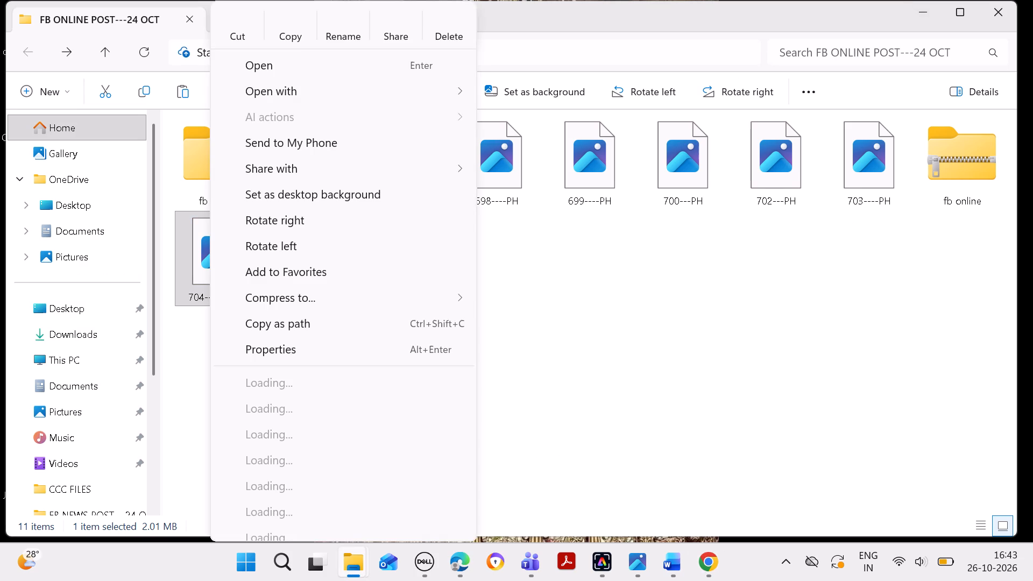
{"action": "scroll", "coordinate": [309, 122], "scroll_direction": "right", "scroll_amount": 1}
{"action": "left_click", "coordinate": [348, 12]}
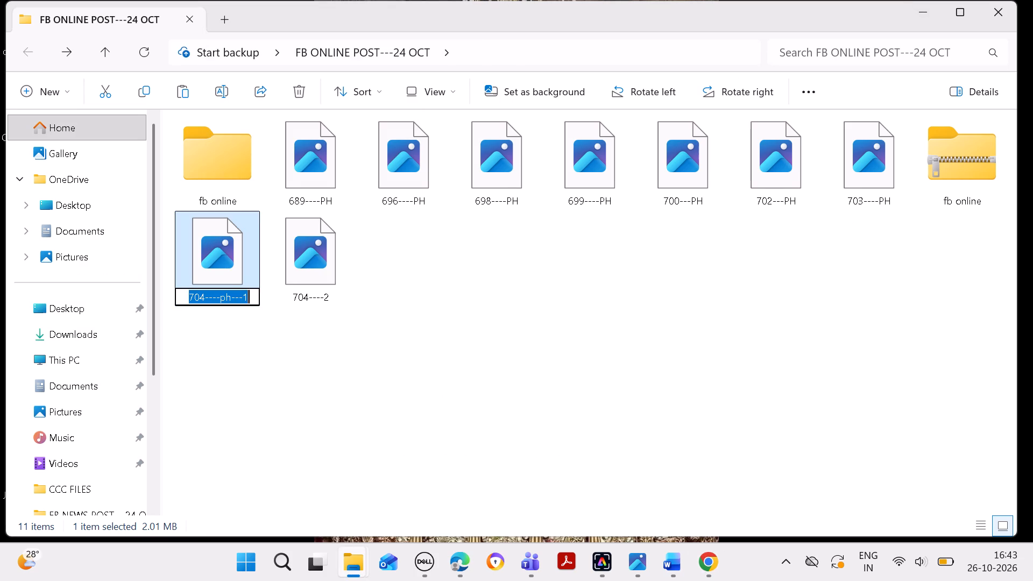
{"action": "left_click", "coordinate": [208, 293]}
{"action": "left_click", "coordinate": [204, 300]}
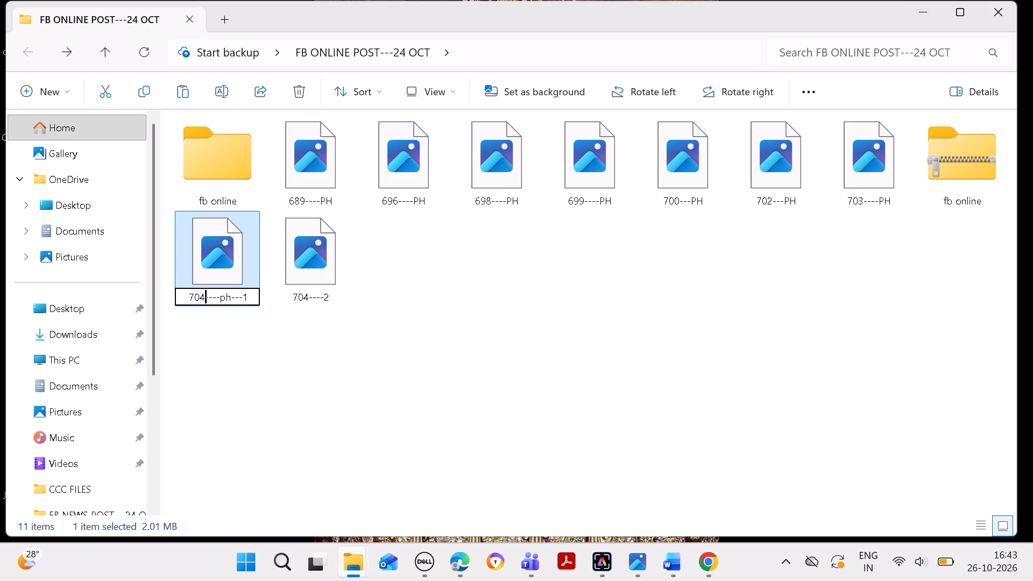
{"action": "left_click", "coordinate": [204, 303]}
{"action": "key", "text": "BackSpace"}
{"action": "key", "text": "8"}
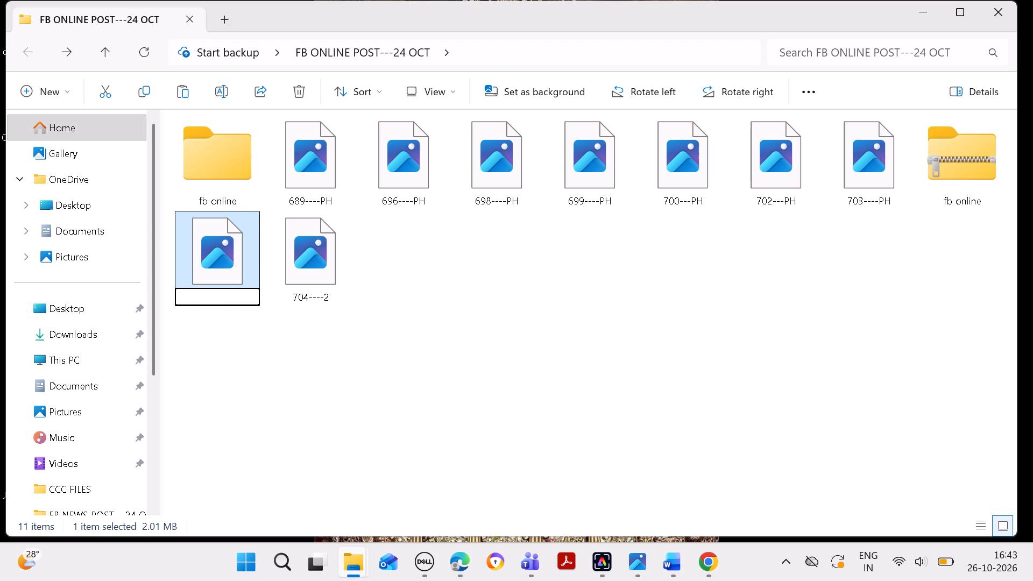
{"action": "key", "text": "Return"}
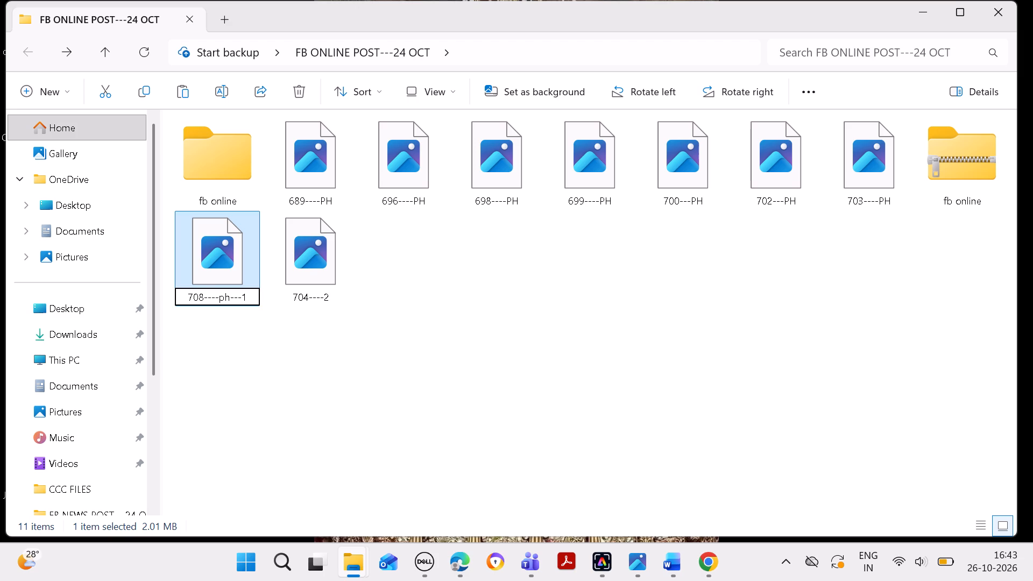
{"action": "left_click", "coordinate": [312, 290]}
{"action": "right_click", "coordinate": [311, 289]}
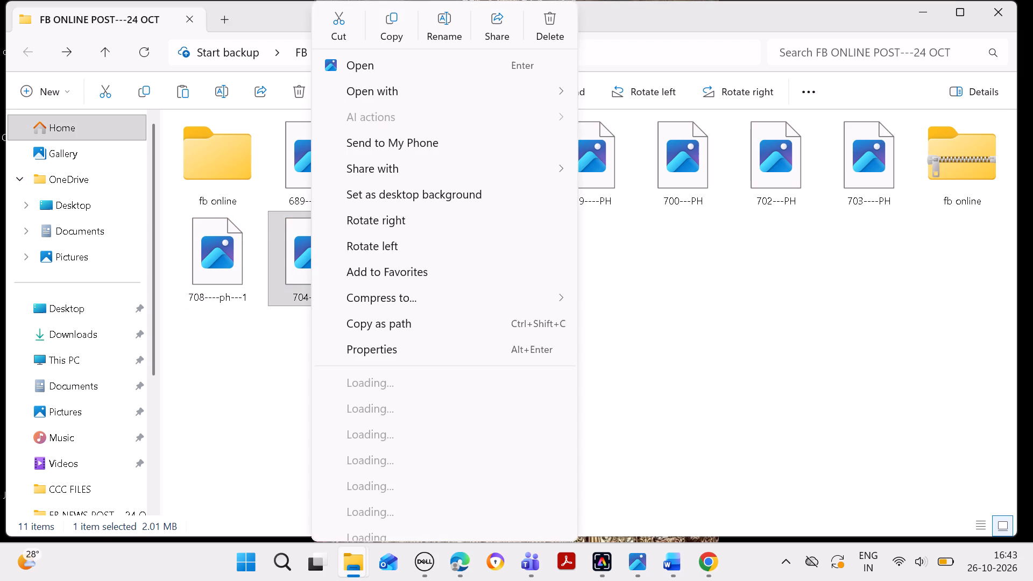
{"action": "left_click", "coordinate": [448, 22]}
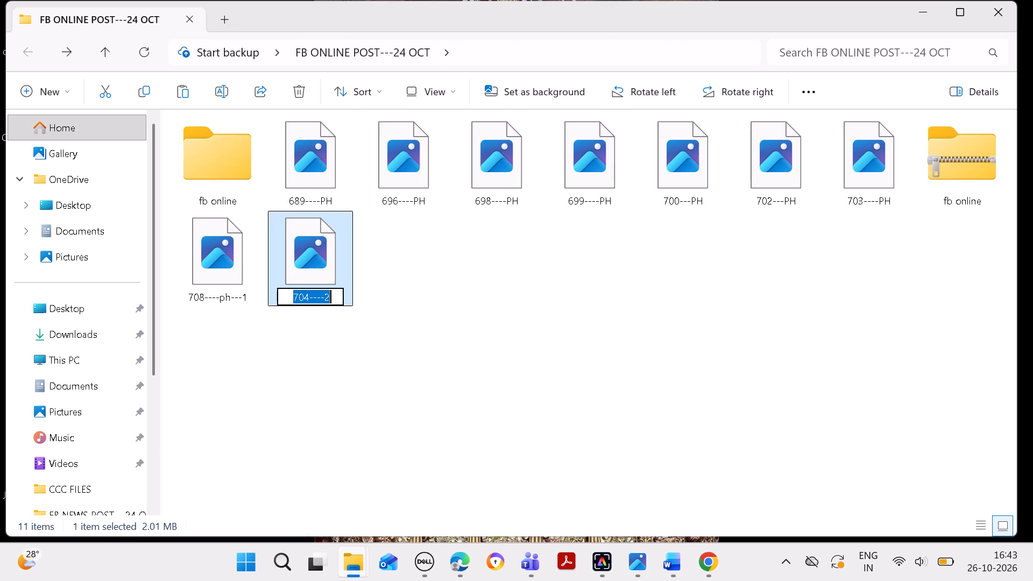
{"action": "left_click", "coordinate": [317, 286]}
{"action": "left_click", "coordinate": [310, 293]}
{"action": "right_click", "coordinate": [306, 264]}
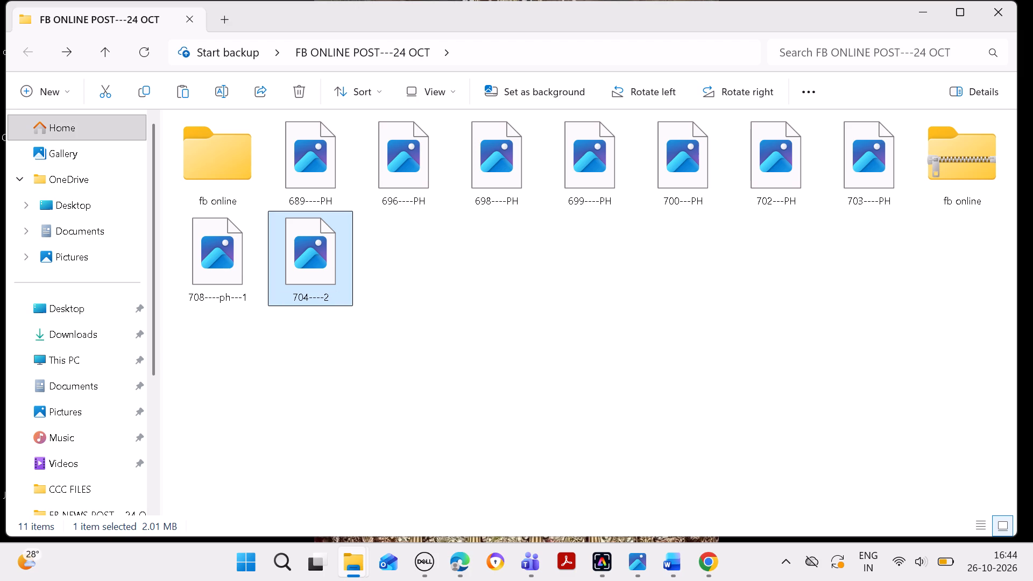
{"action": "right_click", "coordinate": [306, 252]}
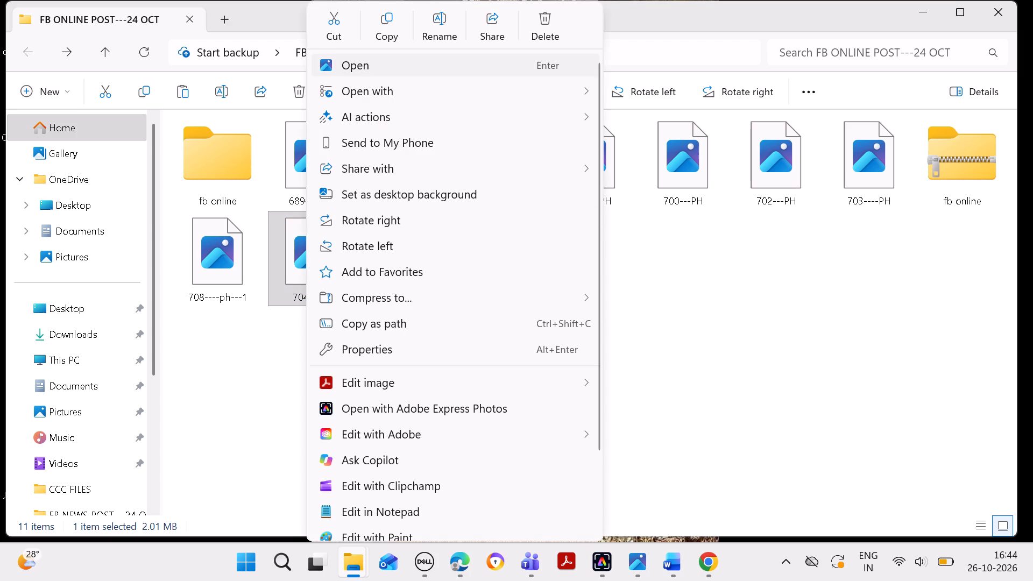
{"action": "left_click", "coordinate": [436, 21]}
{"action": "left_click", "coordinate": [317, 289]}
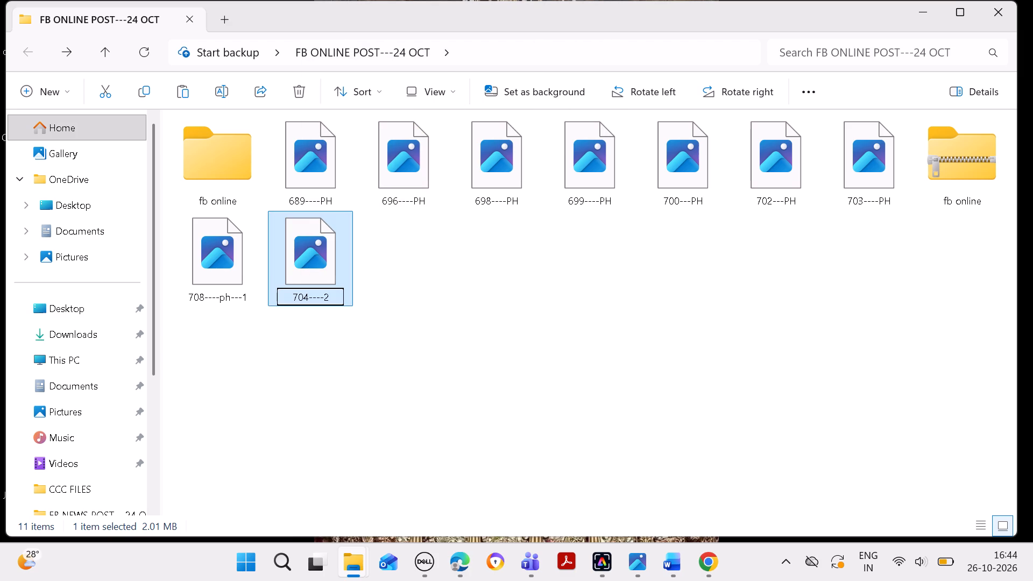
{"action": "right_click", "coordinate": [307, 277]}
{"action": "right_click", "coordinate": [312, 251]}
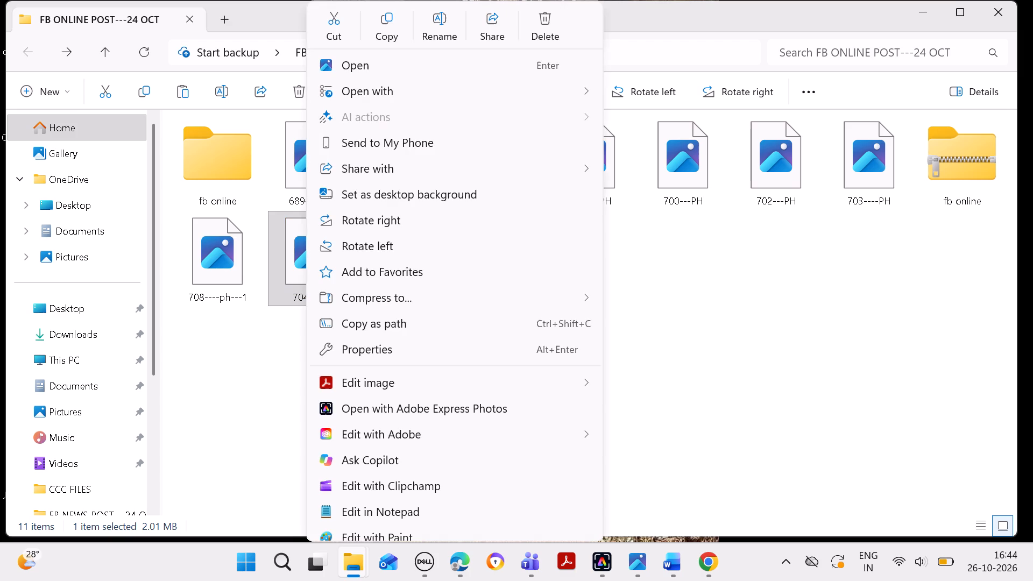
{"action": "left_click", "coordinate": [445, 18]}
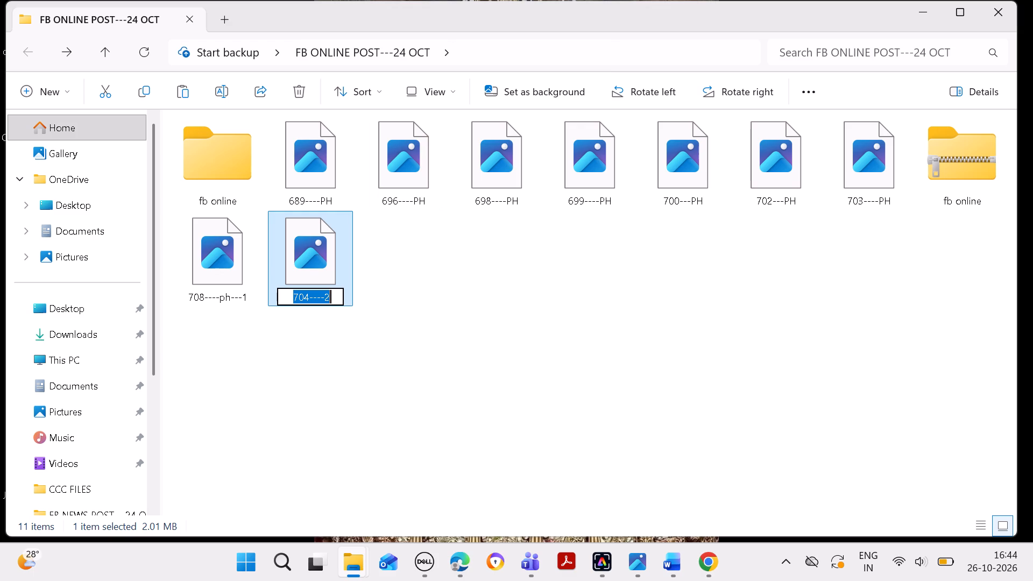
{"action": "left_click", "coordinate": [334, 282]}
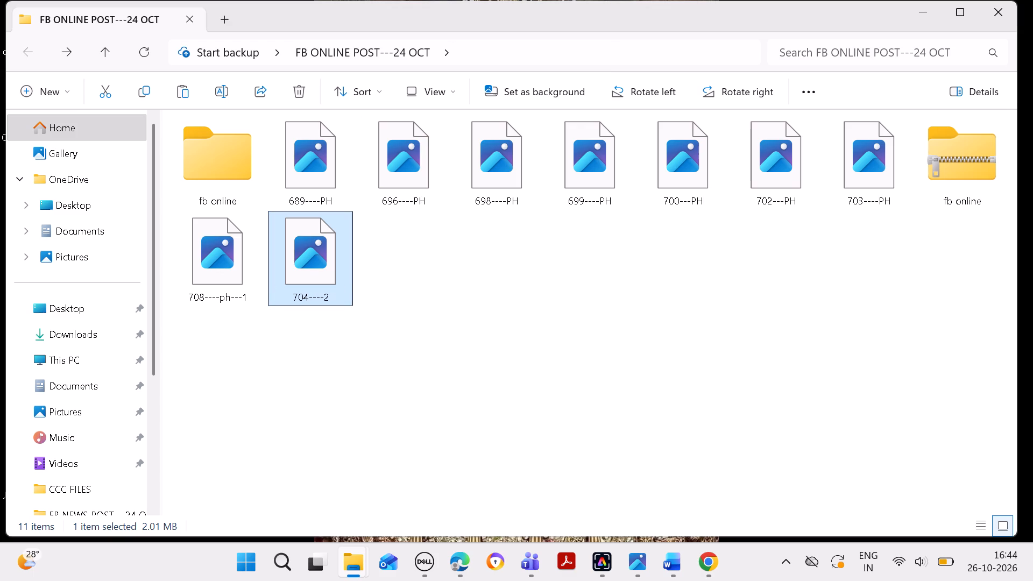
Rename the image 704----2 as 708----2.
{"action": "right_click", "coordinate": [319, 281]}
{"action": "right_click", "coordinate": [319, 247]}
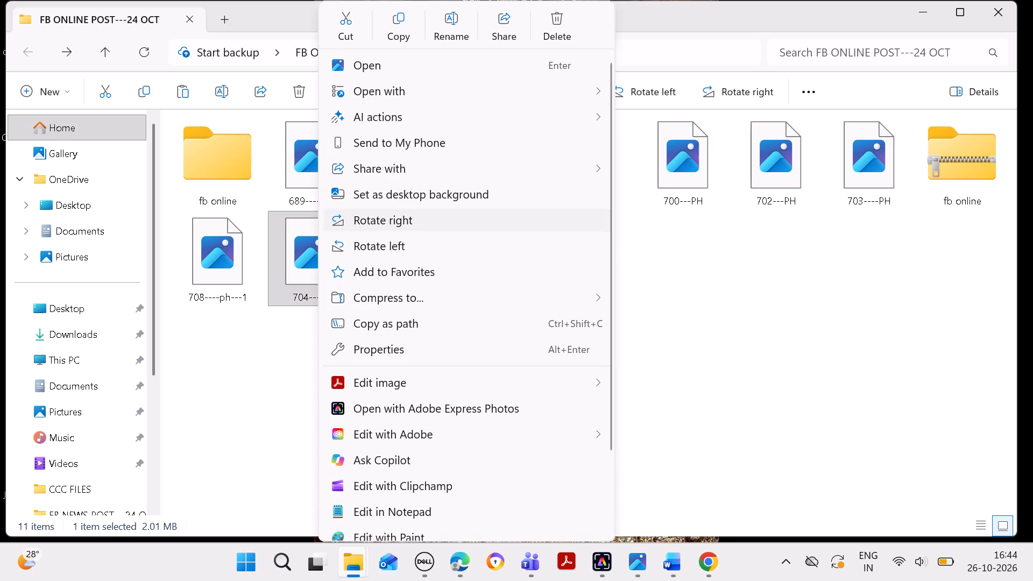
{"action": "left_click", "coordinate": [453, 21]}
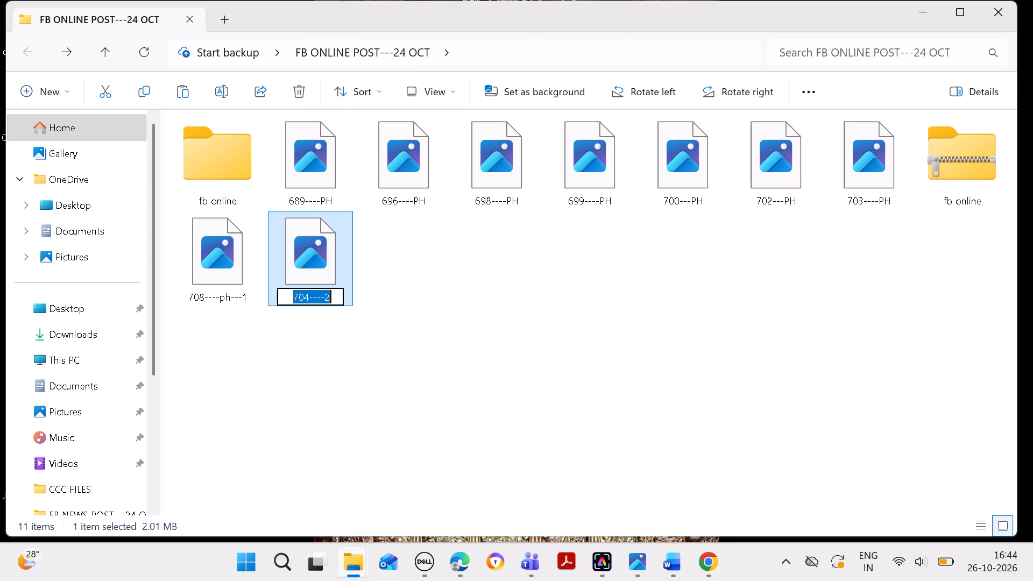
{"action": "left_click", "coordinate": [334, 297]}
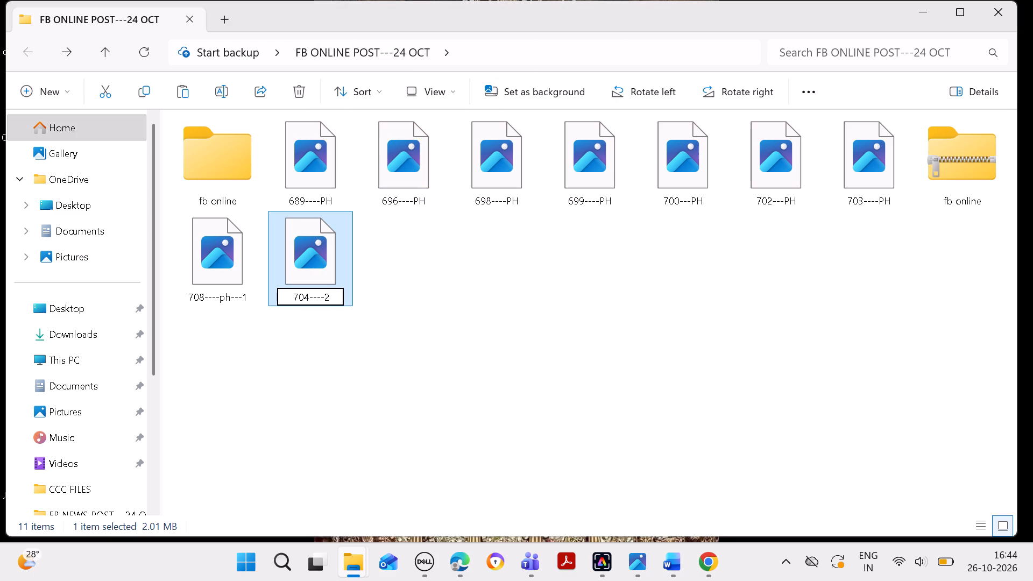
{"action": "left_click", "coordinate": [309, 293]}
{"action": "key", "text": "BackSpace"}
{"action": "key", "text": "8"}
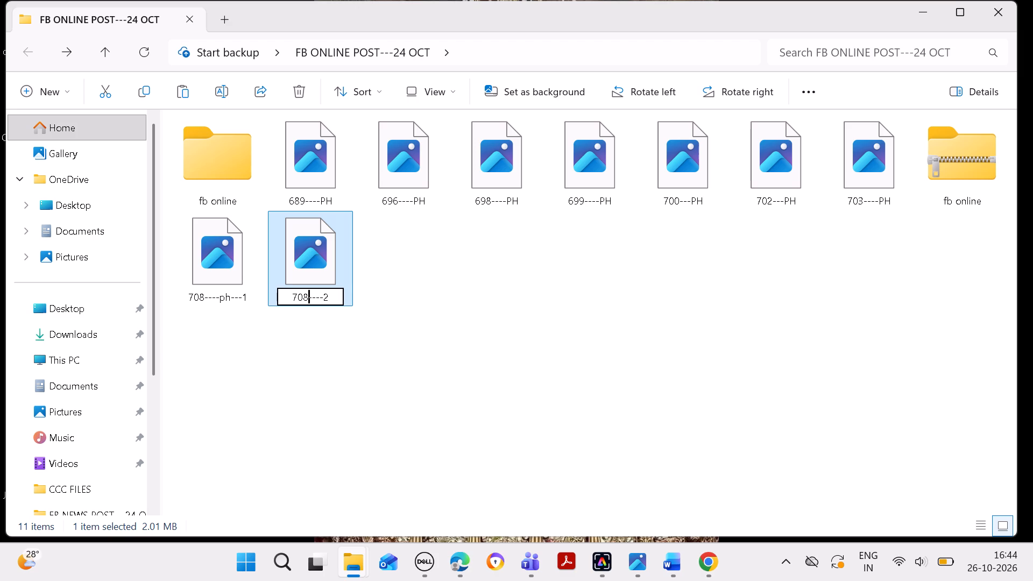
{"action": "key", "text": "Return"}
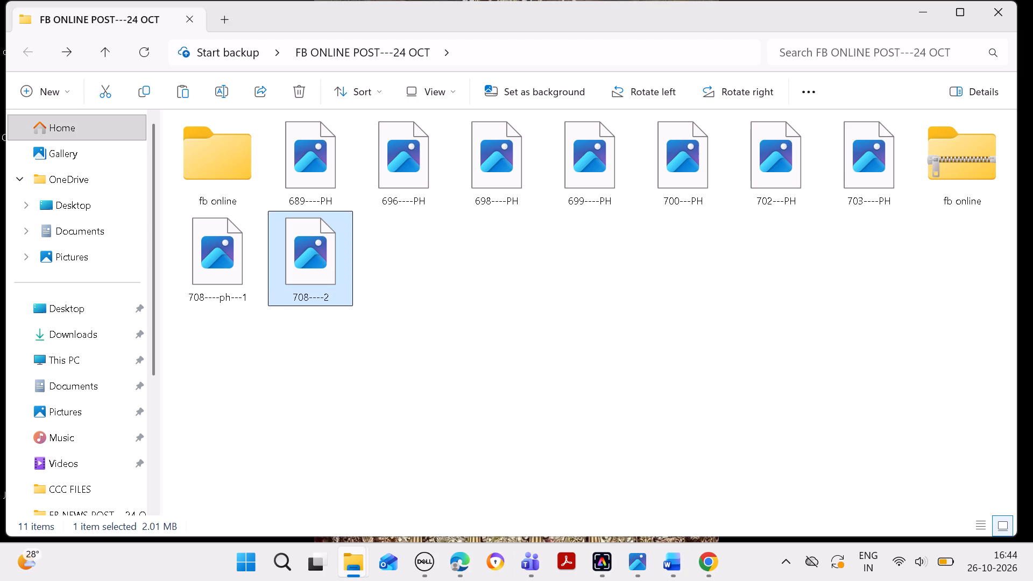
In Chrome, search Law Herald Online for citation number 704 and open its judgment in full view.
{"action": "left_click", "coordinate": [709, 555]}
{"action": "left_click", "coordinate": [569, 18]}
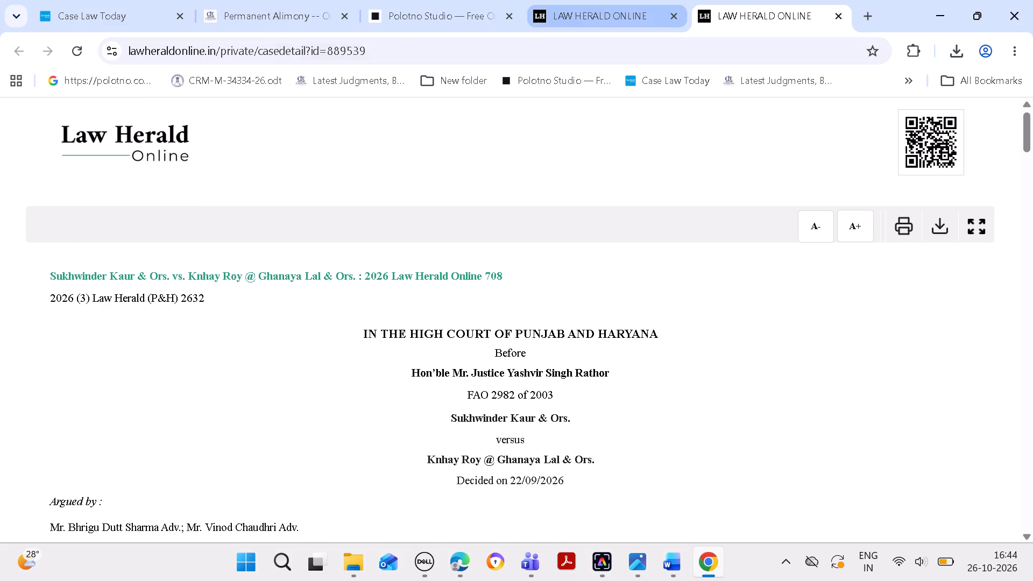
{"action": "left_click", "coordinate": [818, 314]}
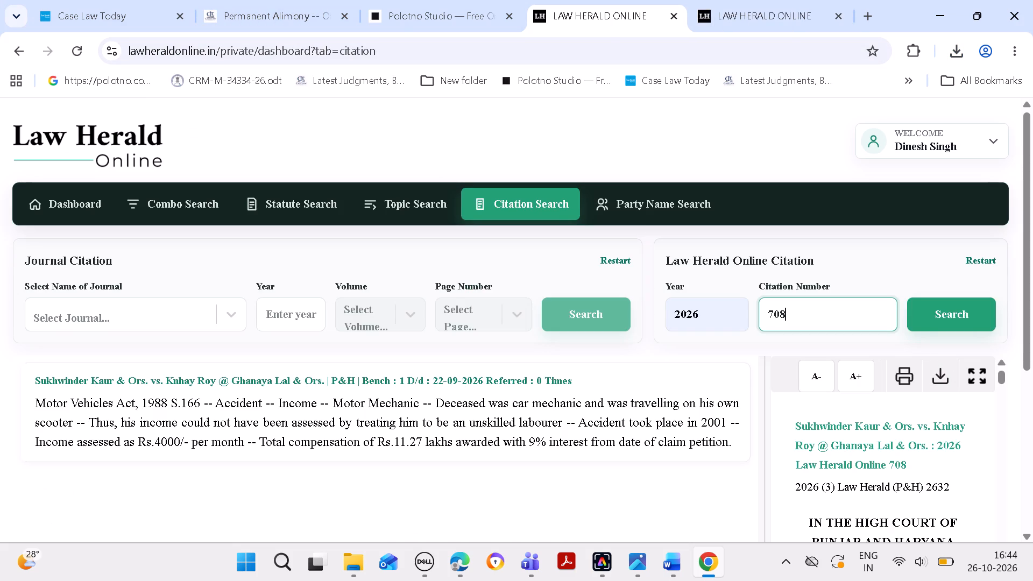
{"action": "key", "text": "BackSpace"}
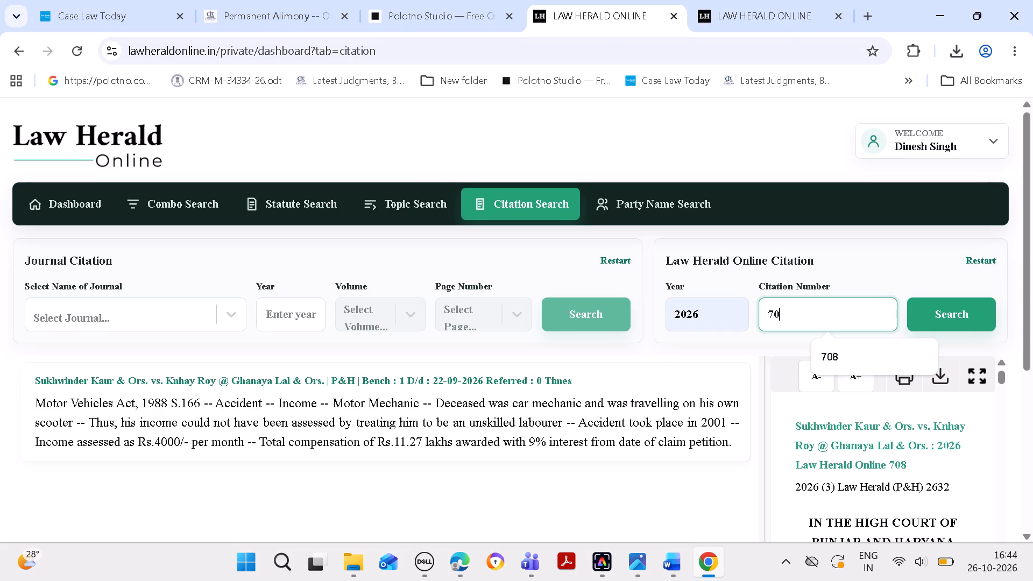
{"action": "key", "text": "4"}
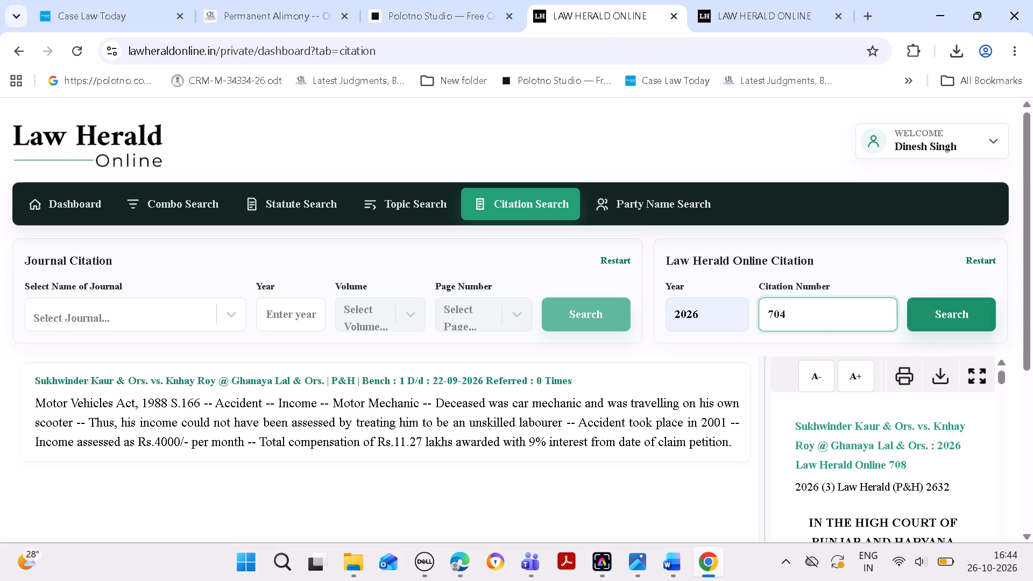
{"action": "left_click", "coordinate": [978, 322]}
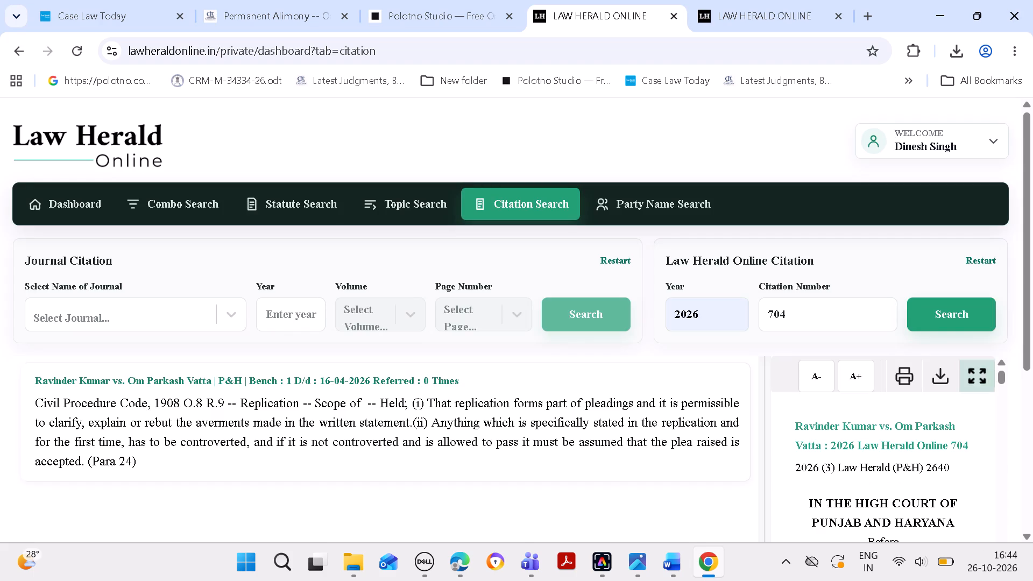
{"action": "left_click", "coordinate": [982, 369]}
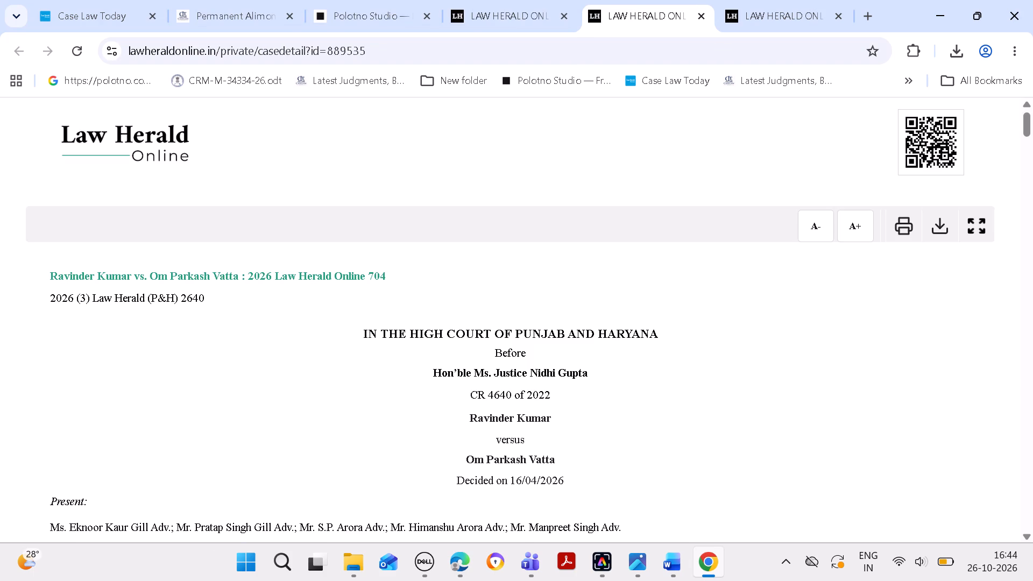
Copy the judgment's italic "Replication -- Scope of" headnote and recopy it as plain text through Windows Search.
{"action": "left_click_drag", "start_coordinate": [1027, 121], "coordinate": [1032, 143]}
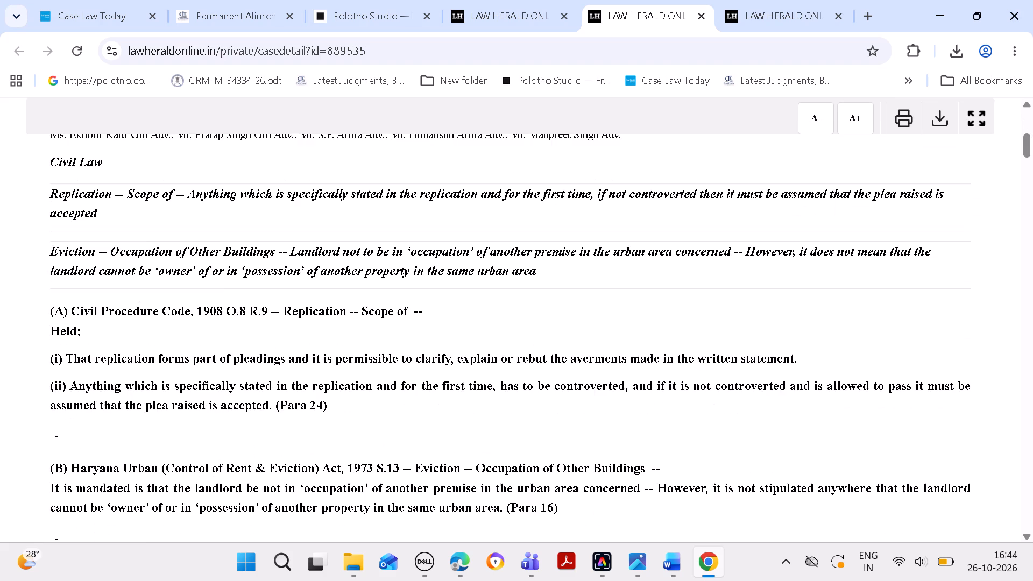
{"action": "left_click_drag", "start_coordinate": [50, 188], "coordinate": [65, 198]}
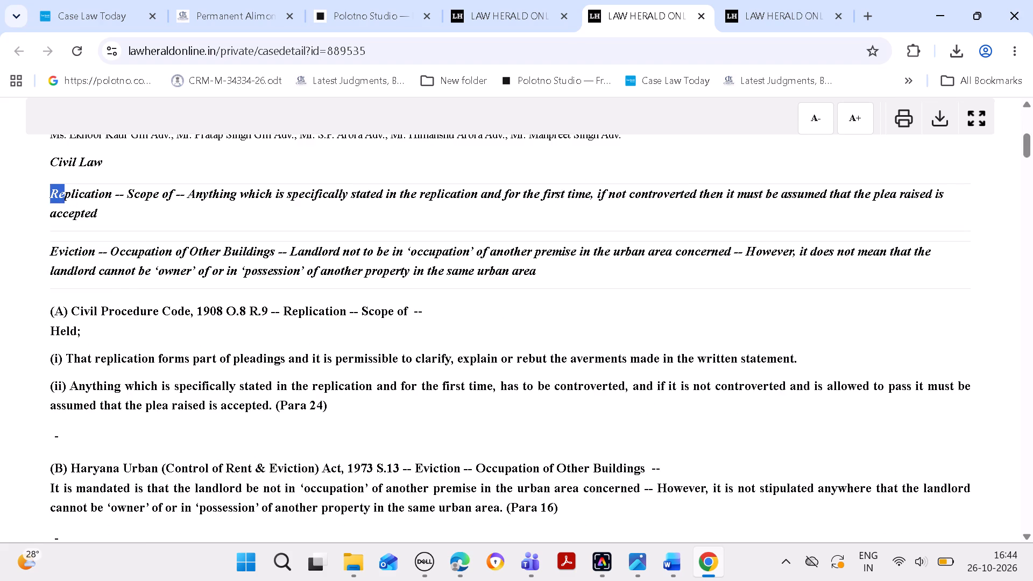
{"action": "left_click_drag", "start_coordinate": [65, 198], "coordinate": [215, 216]}
{"action": "key", "text": "ctrl+c"}
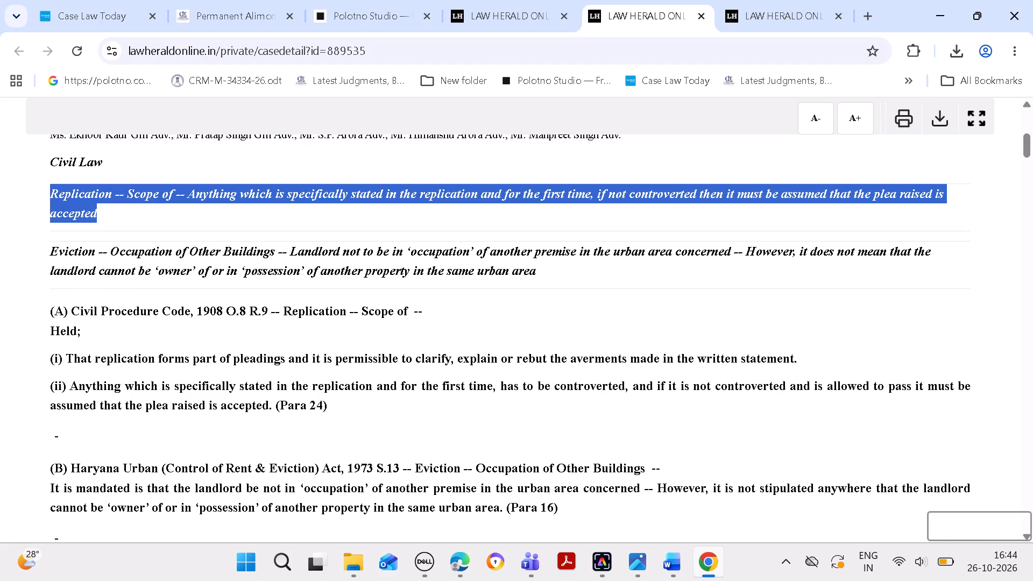
{"action": "left_click", "coordinate": [275, 556]}
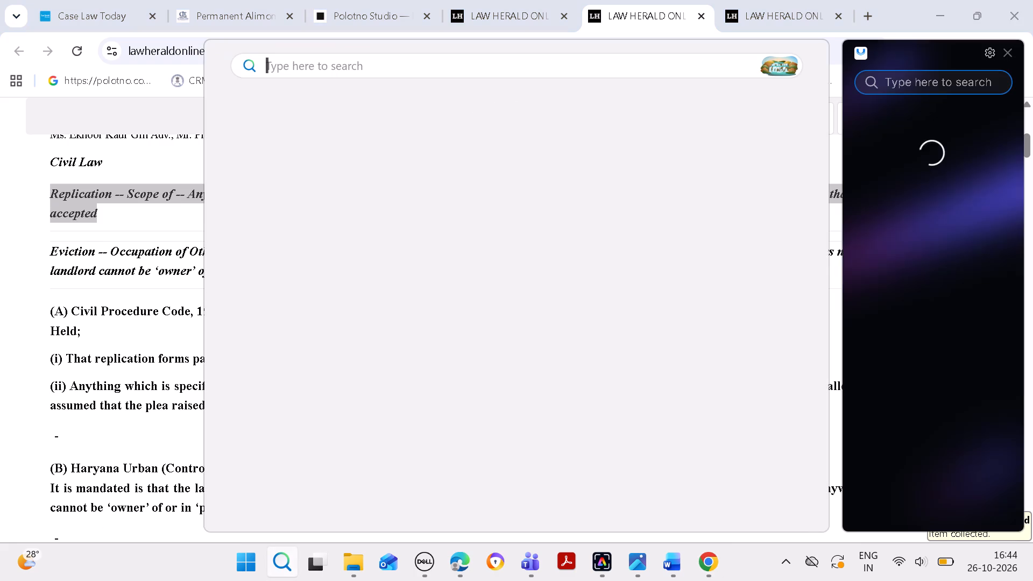
{"action": "key", "text": "ctrl+v"}
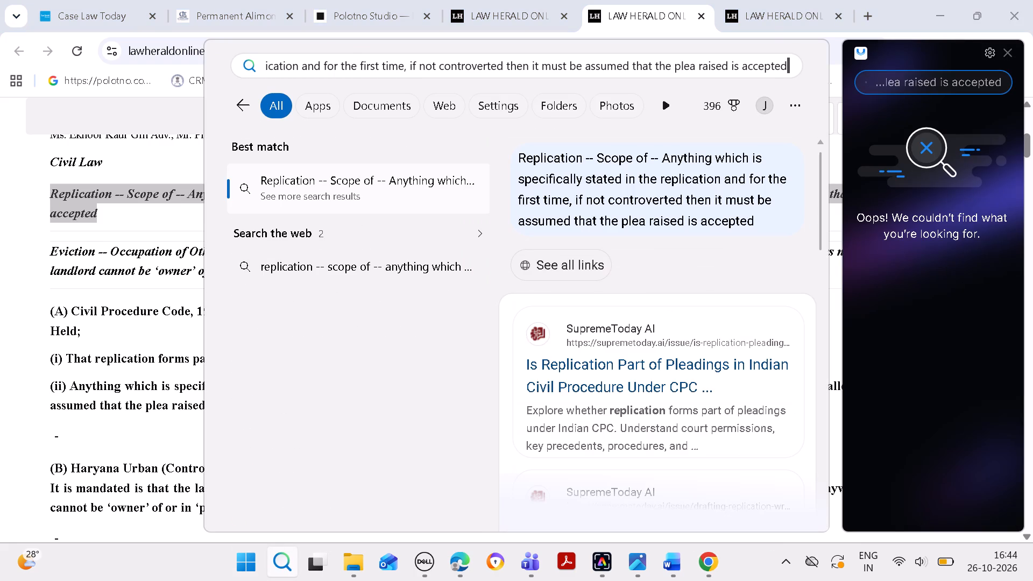
{"action": "key", "text": "ctrl+a"}
{"action": "key", "text": "ctrl+c"}
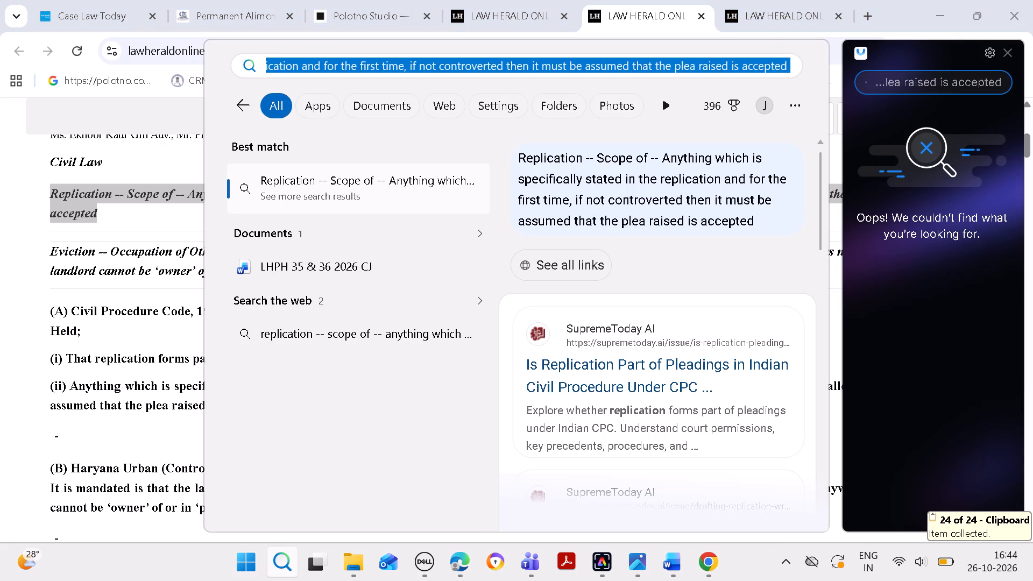
In Polotno Studio, replace the post's headnote with the copied "Replication -- Scope of" text and move the text block up slightly.
{"action": "left_click", "coordinate": [351, 18]}
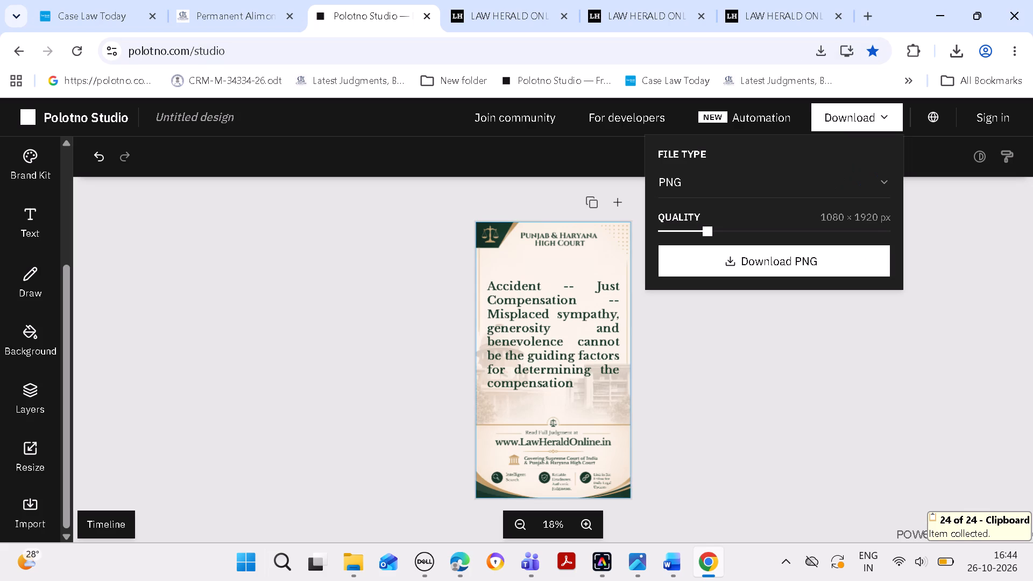
{"action": "left_click", "coordinate": [557, 377]}
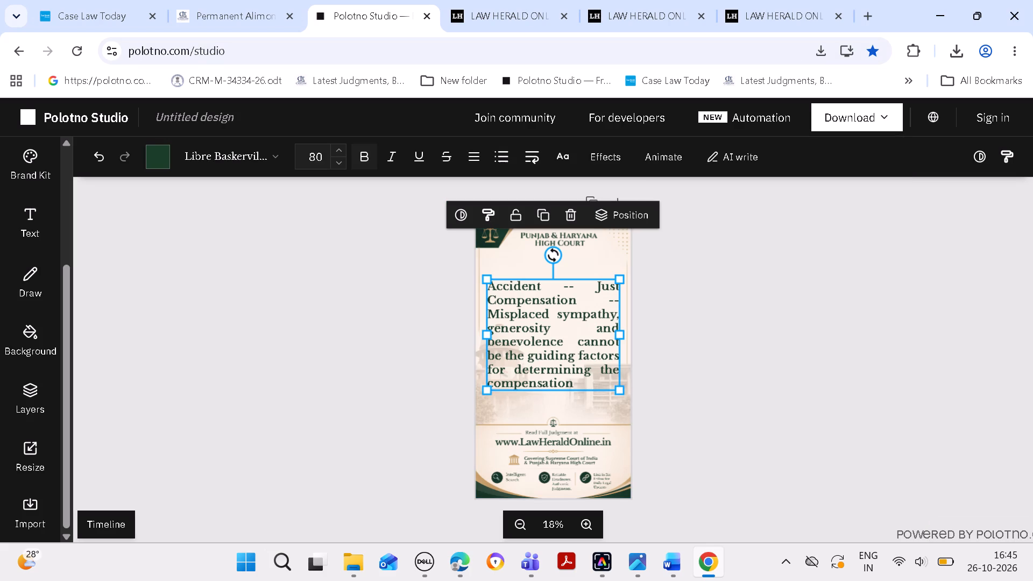
{"action": "key", "text": "ctrl+a"}
{"action": "left_click", "coordinate": [659, 353]}
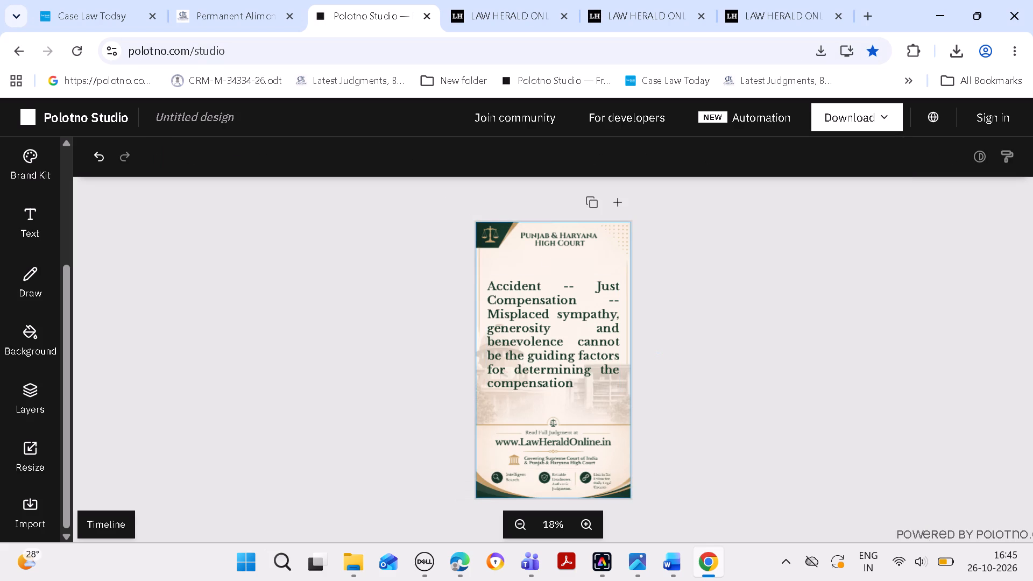
{"action": "double_click", "coordinate": [564, 334]}
{"action": "key", "text": "ctrl+a"}
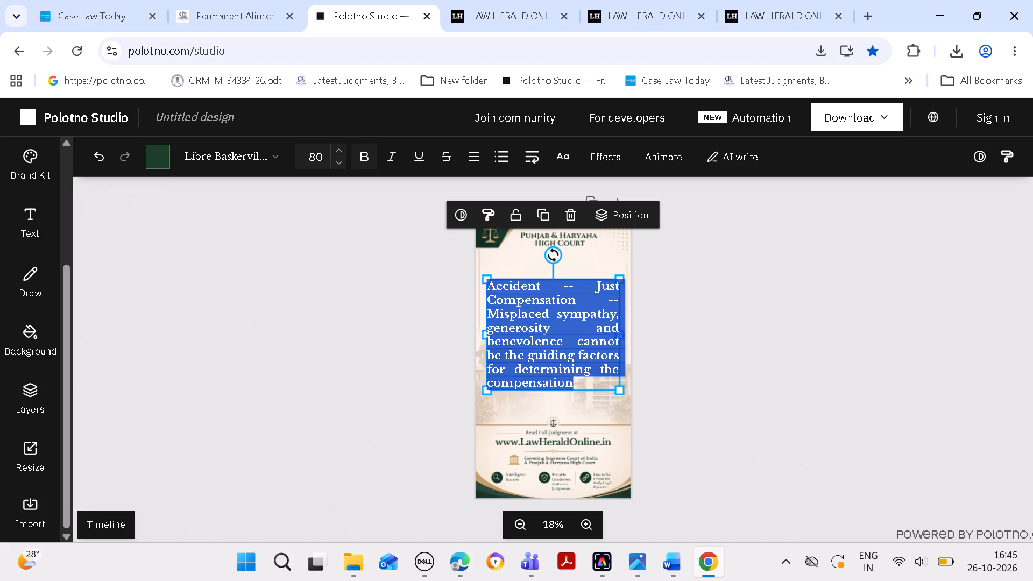
{"action": "key", "text": "ctrl+v"}
{"action": "left_click", "coordinate": [697, 367]}
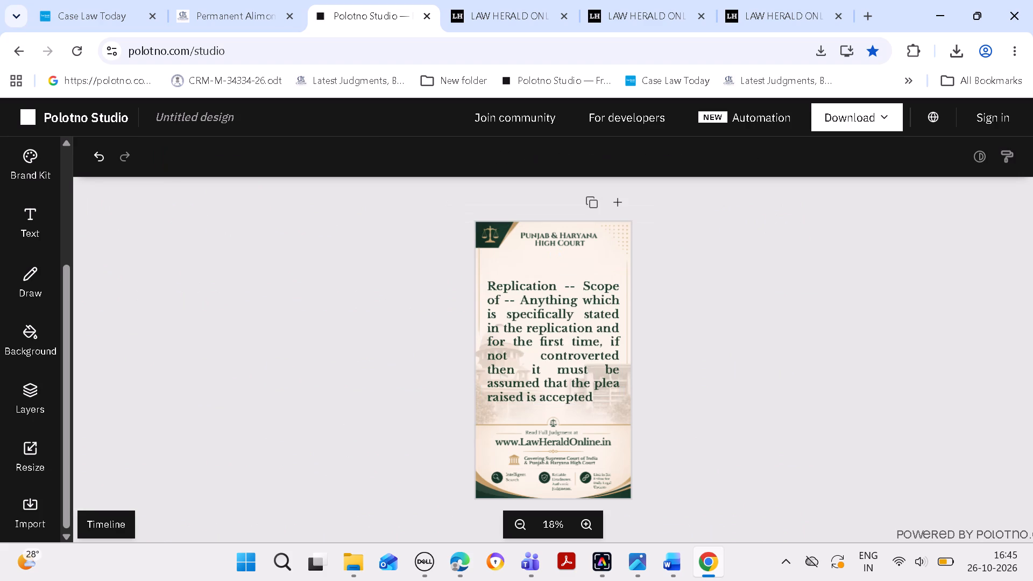
{"action": "left_click_drag", "start_coordinate": [571, 358], "coordinate": [574, 350]}
{"action": "left_click", "coordinate": [732, 347]}
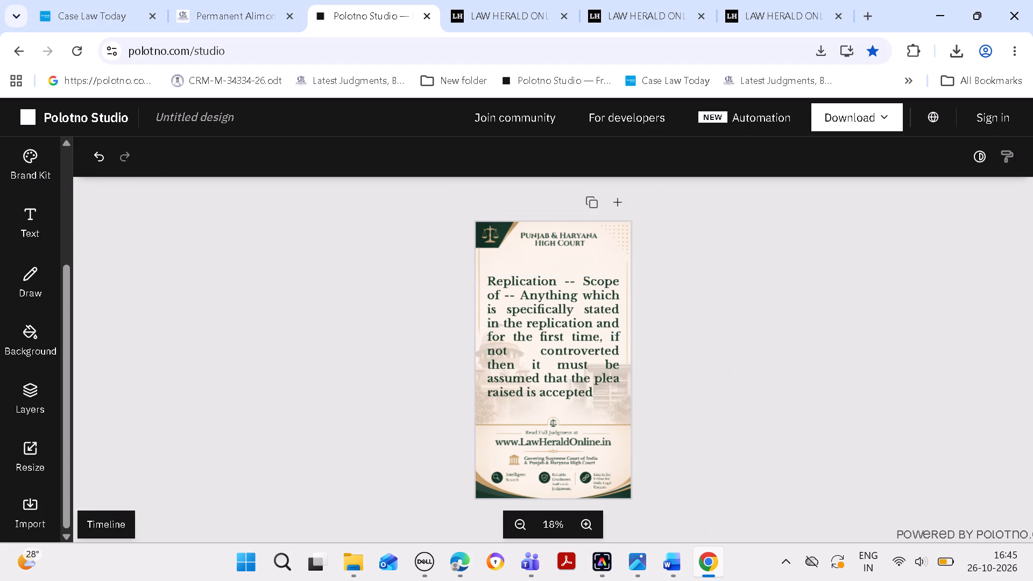
Download the Replication design as a PNG and copy the file from Downloads into the FB ONLINE POST---24 OCT folder.
{"action": "left_click", "coordinate": [864, 125]}
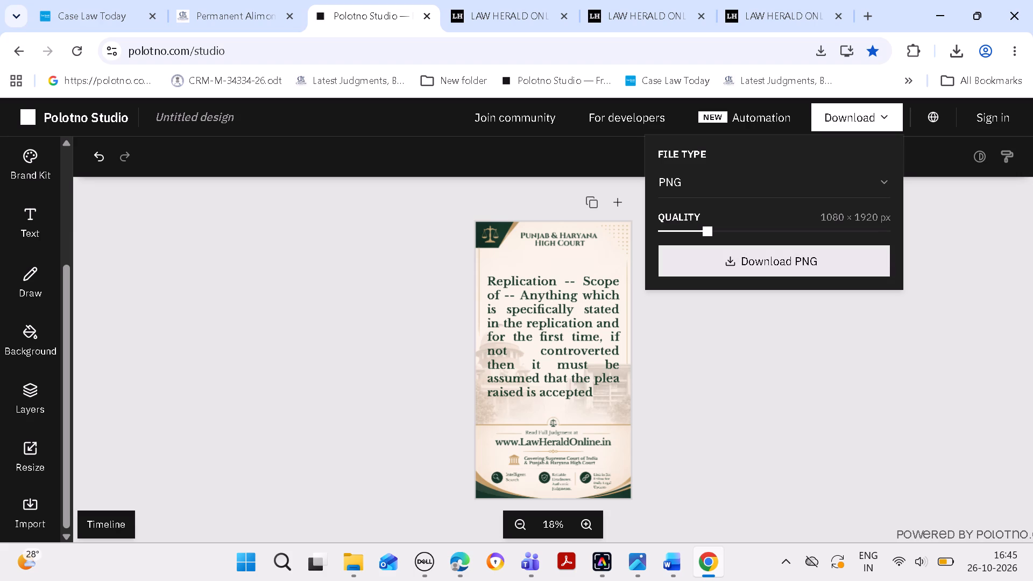
{"action": "left_click", "coordinate": [784, 267]}
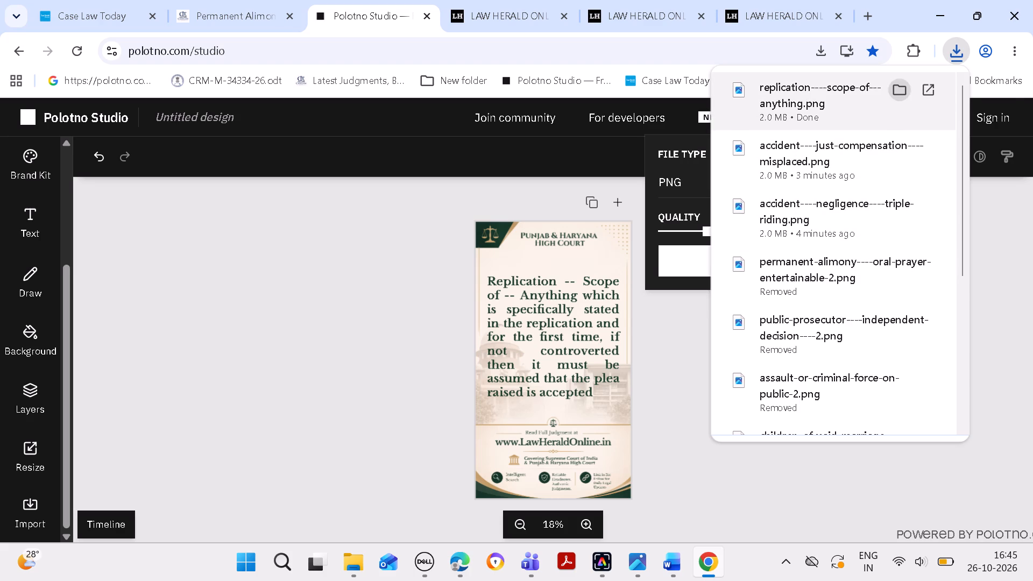
{"action": "left_click", "coordinate": [893, 92]}
{"action": "key", "text": "ctrl+c"}
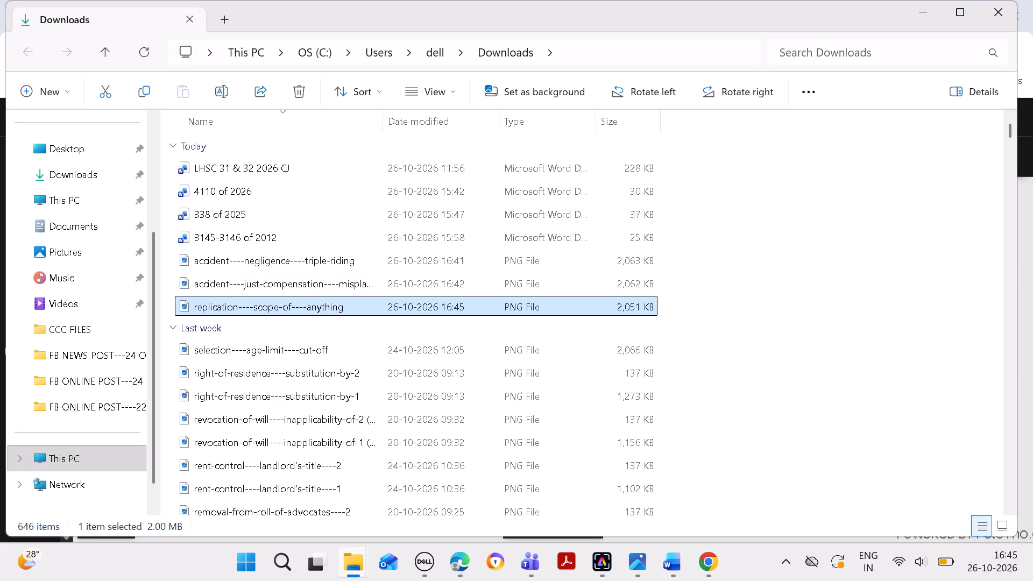
{"action": "left_click", "coordinate": [929, 4]}
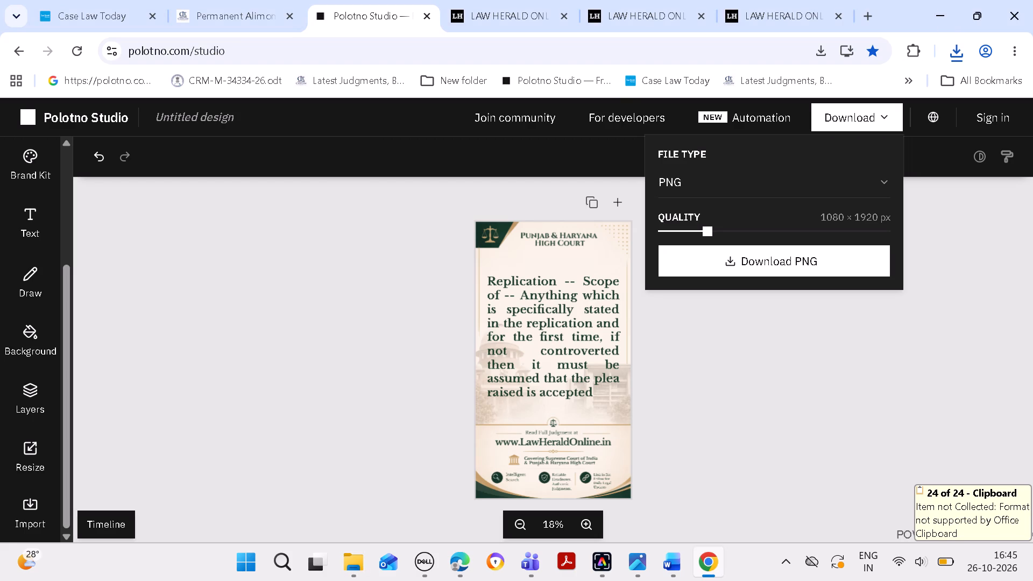
{"action": "left_click", "coordinate": [933, 20]}
{"action": "key", "text": "ctrl+v"}
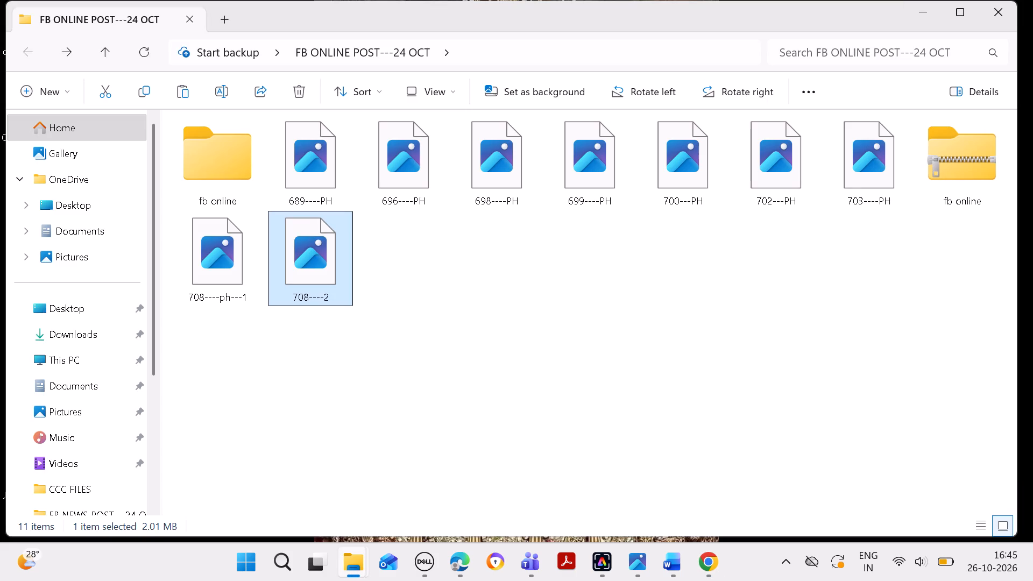
Rename the pasted image replication----scope-of----anything as 704---1.
{"action": "right_click", "coordinate": [413, 268]}
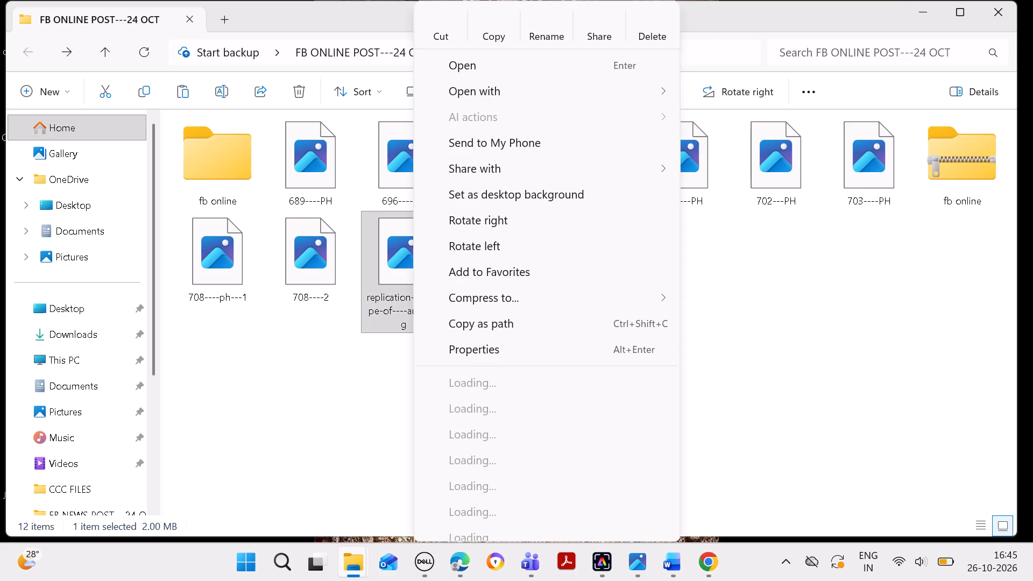
{"action": "left_click", "coordinate": [546, 22]}
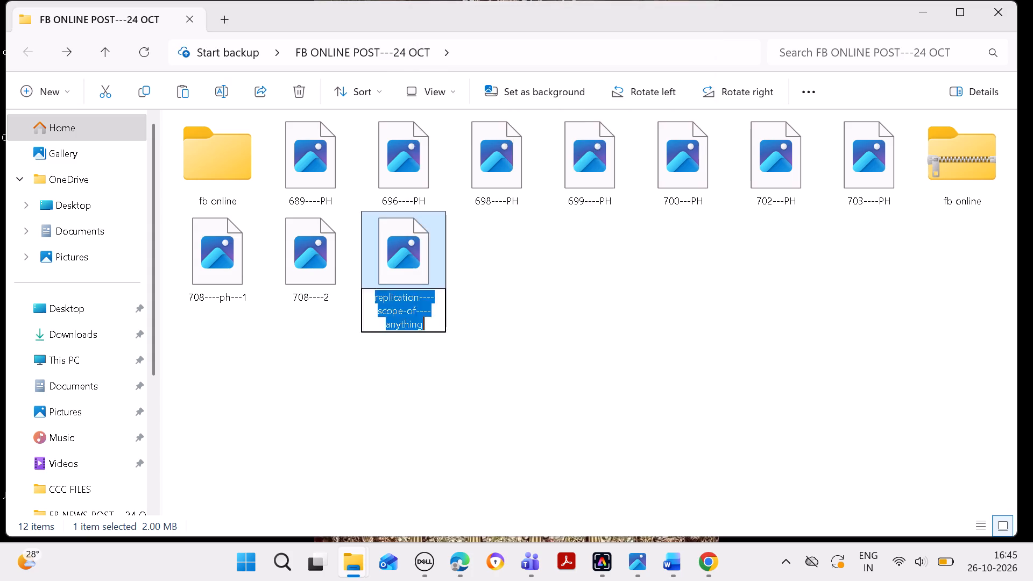
{"action": "key", "text": "BackSpace"}
{"action": "key", "text": "ctrl+v"}
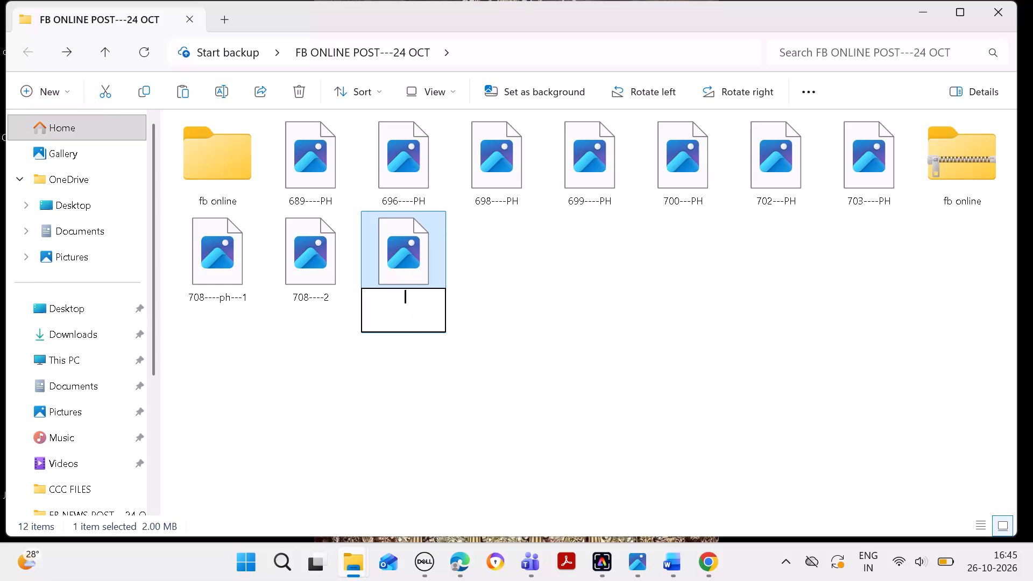
{"action": "key", "text": "ctrl+v"}
{"action": "type", "text": "704"}
{"action": "type", "text": "---1"}
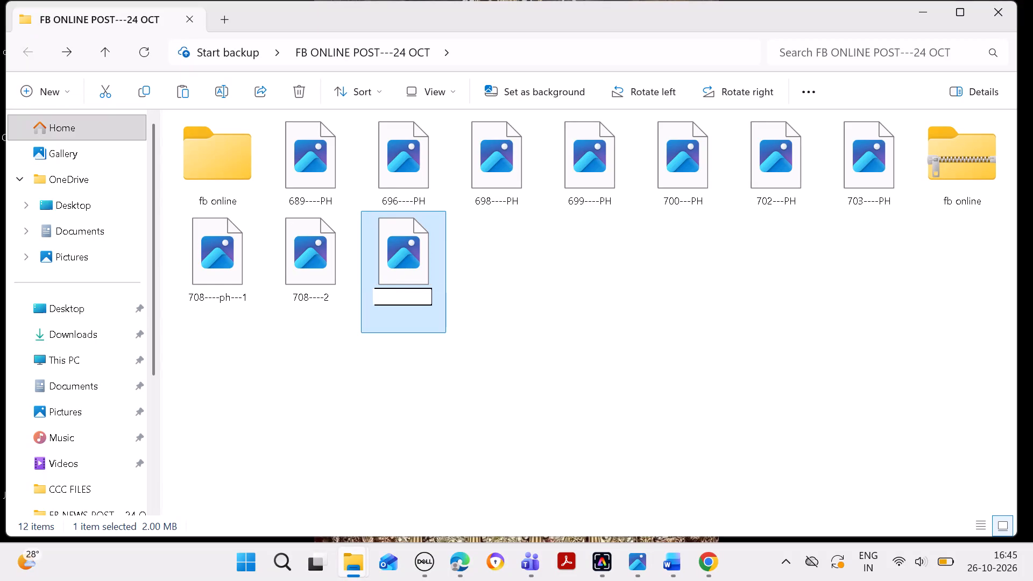
{"action": "key", "text": "Return"}
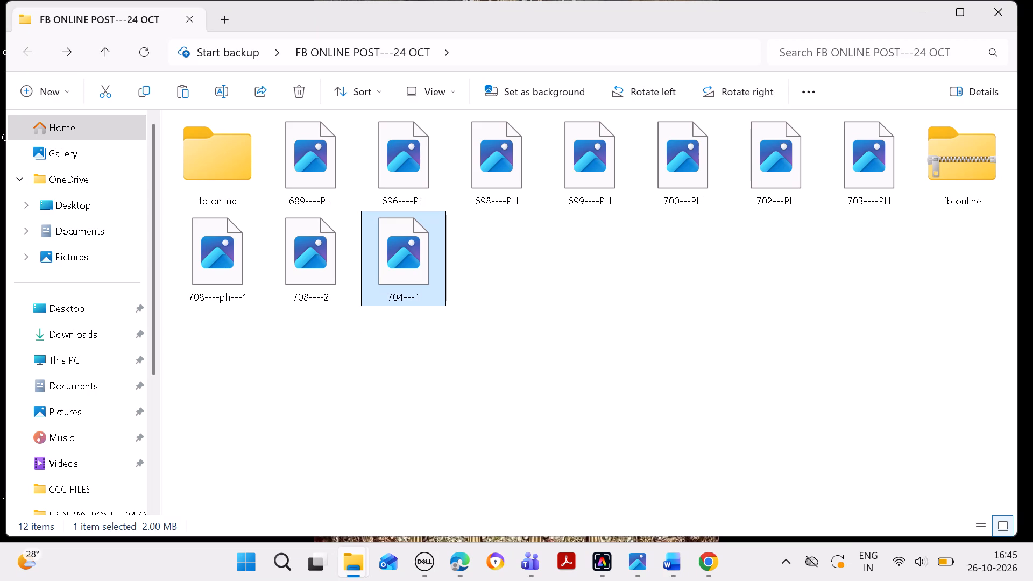
Back in Chrome, copy the judgment's italic "Eviction -- Occupation of Other Buildings" headnote and recopy it as plain text through Windows Search.
{"action": "left_click", "coordinate": [713, 565]}
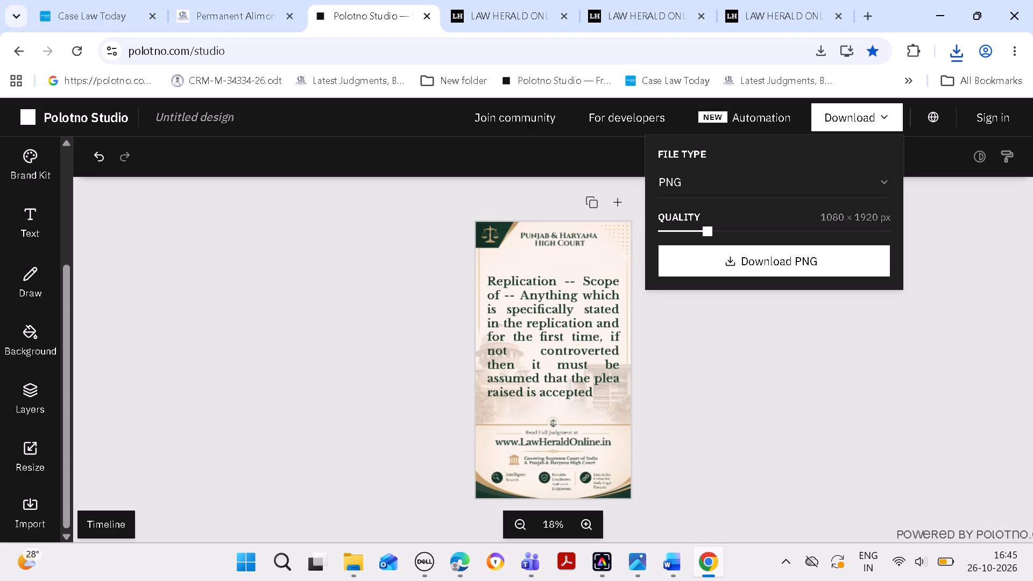
{"action": "left_click", "coordinate": [770, 1]}
{"action": "left_click", "coordinate": [646, 14]}
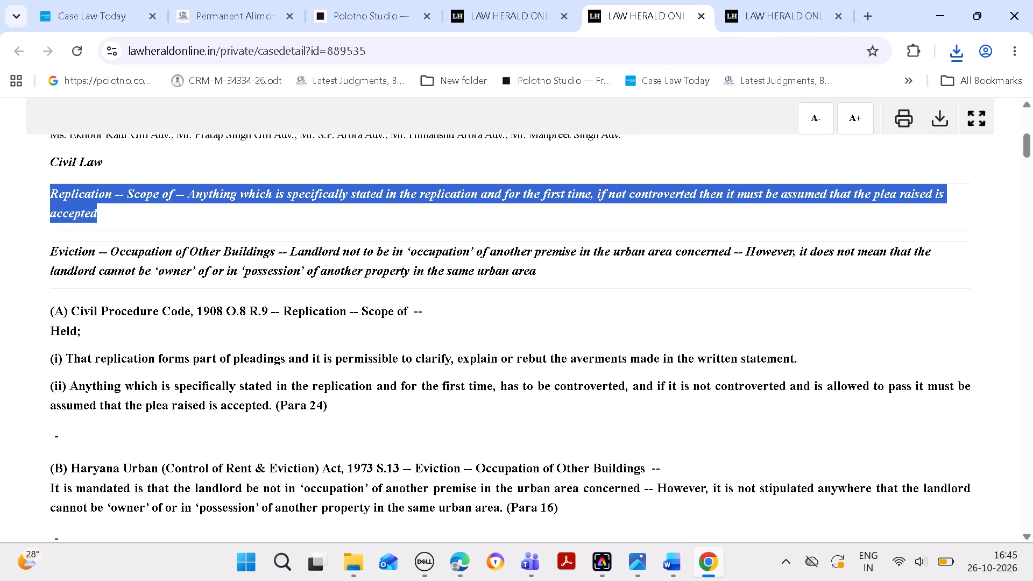
{"action": "left_click_drag", "start_coordinate": [55, 249], "coordinate": [325, 281]}
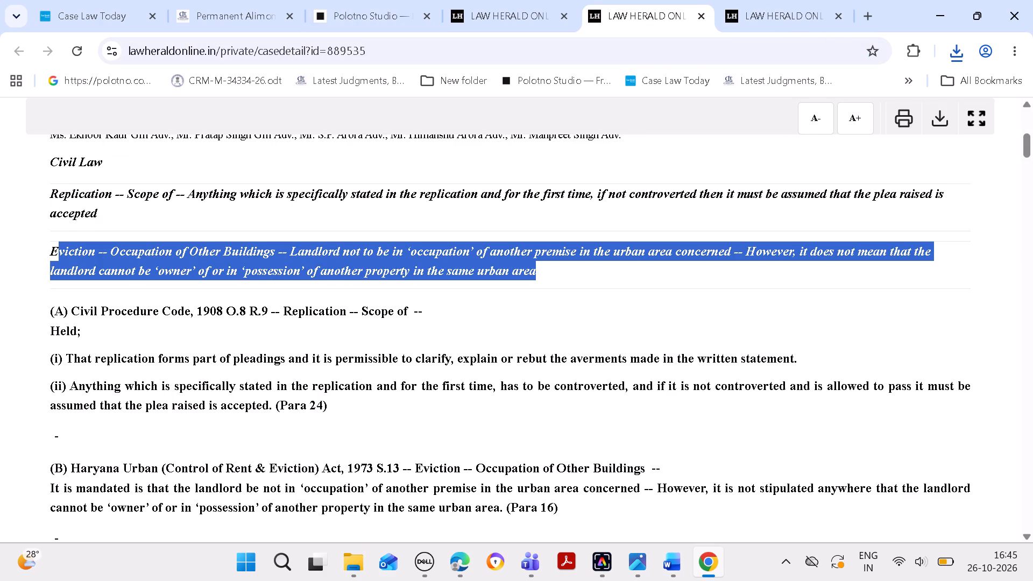
{"action": "left_click_drag", "start_coordinate": [48, 245], "coordinate": [81, 254]}
{"action": "left_click", "coordinate": [82, 251]}
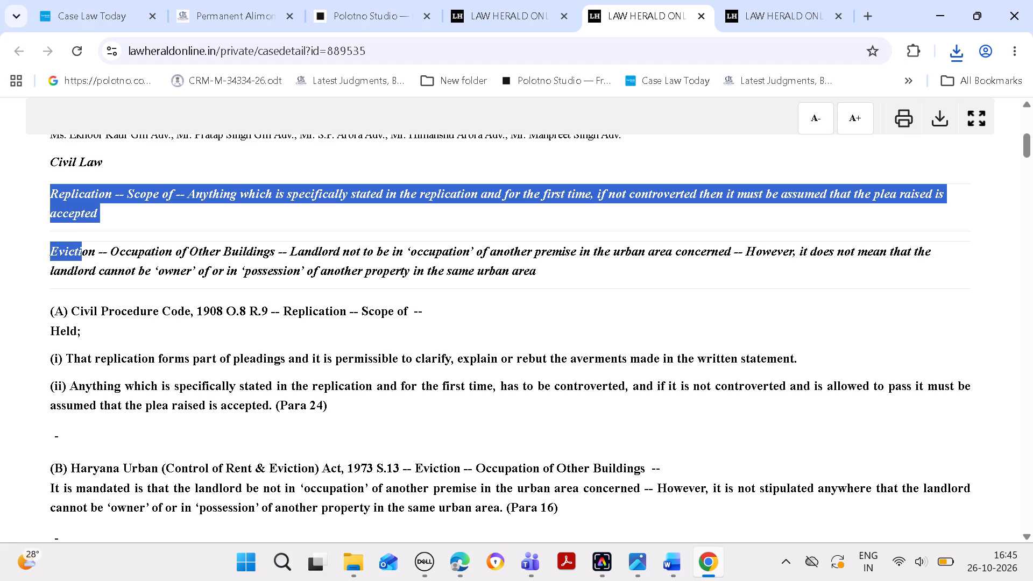
{"action": "double_click", "coordinate": [188, 252]}
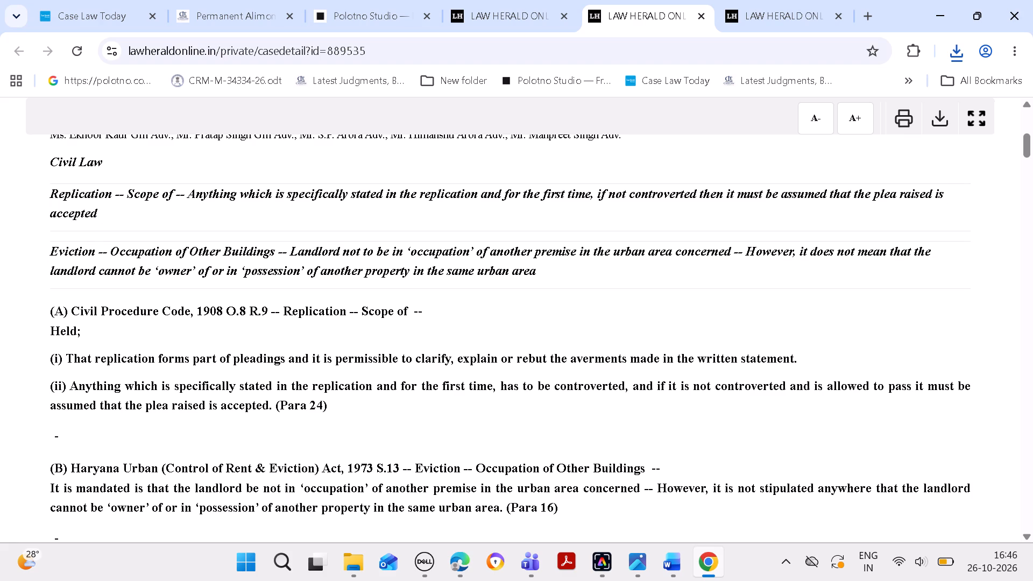
{"action": "left_click_drag", "start_coordinate": [54, 247], "coordinate": [557, 273]}
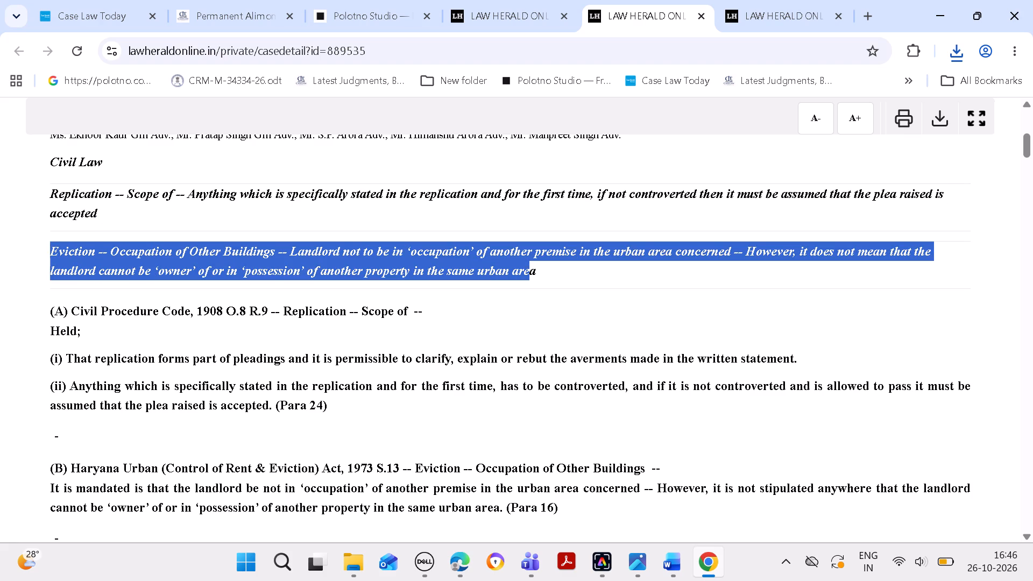
{"action": "key", "text": "ctrl+c"}
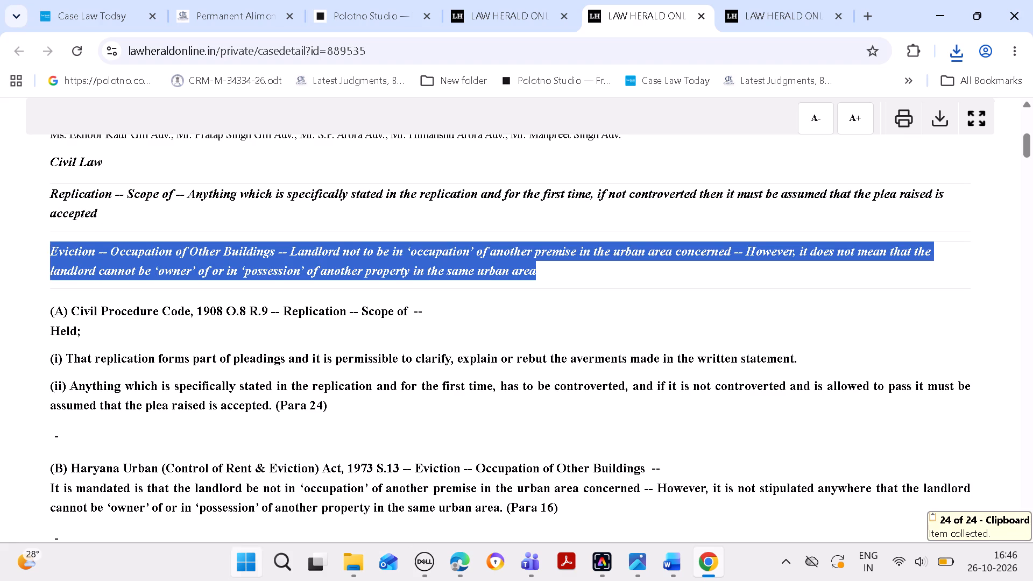
{"action": "left_click", "coordinate": [288, 555]}
{"action": "key", "text": "ctrl+v"}
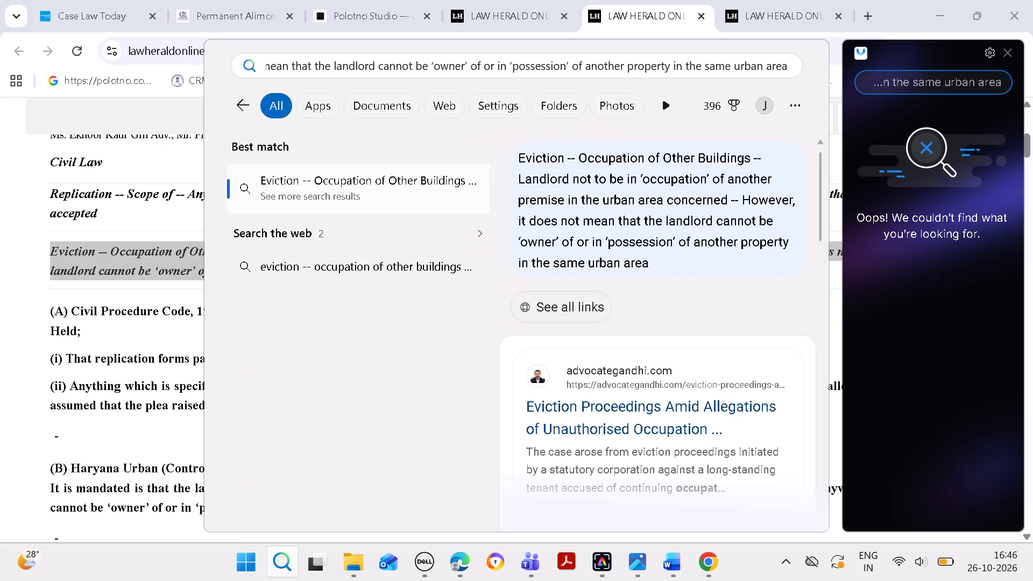
{"action": "key", "text": "ctrl+a"}
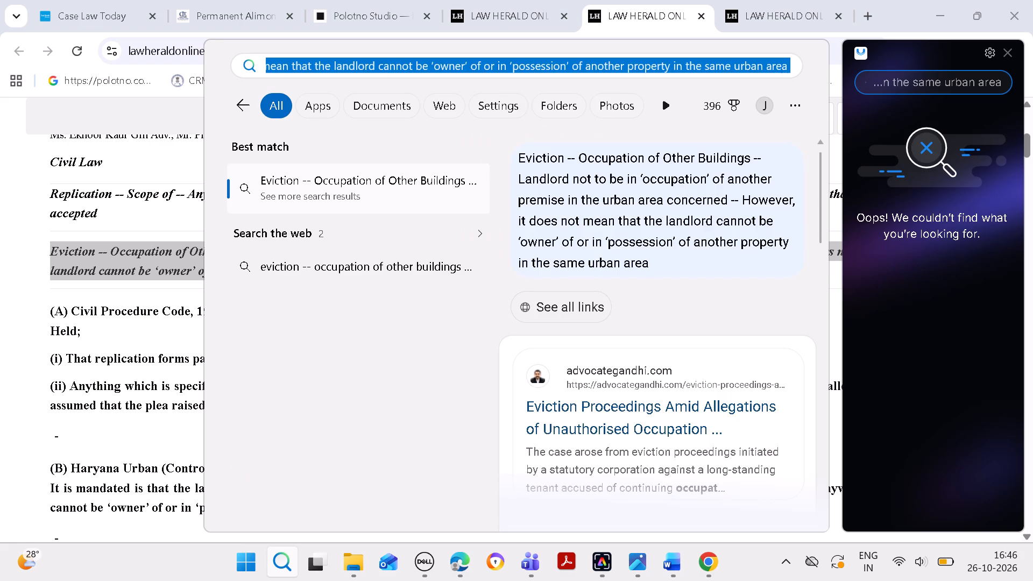
{"action": "key", "text": "ctrl+c"}
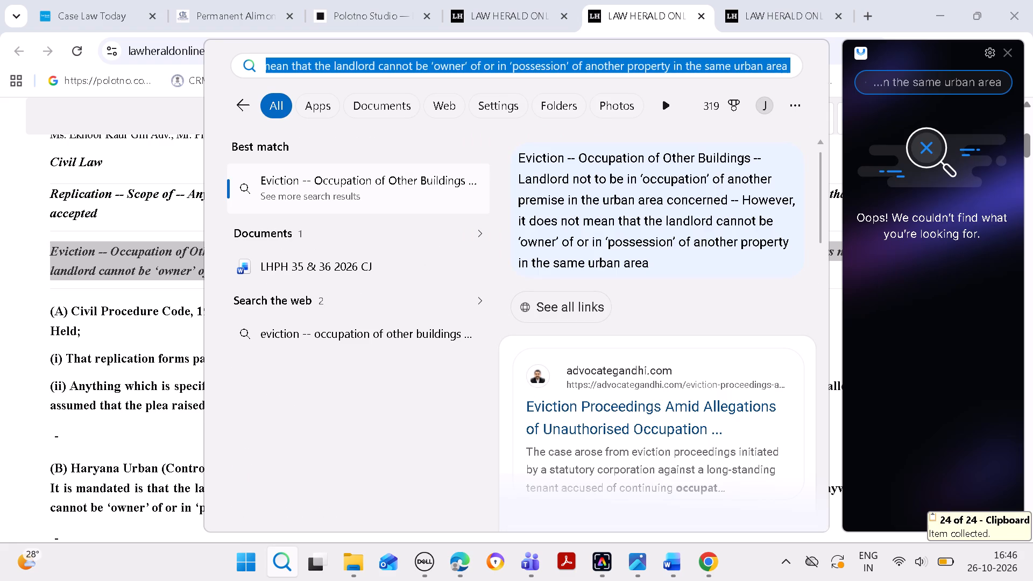
In Polotno Studio, replace the Replication headnote on the post with the copied "Eviction -- Occupation of Other Buildings" text.
{"action": "left_click", "coordinate": [374, 16]}
{"action": "left_click", "coordinate": [544, 347]}
{"action": "left_click", "coordinate": [541, 344]}
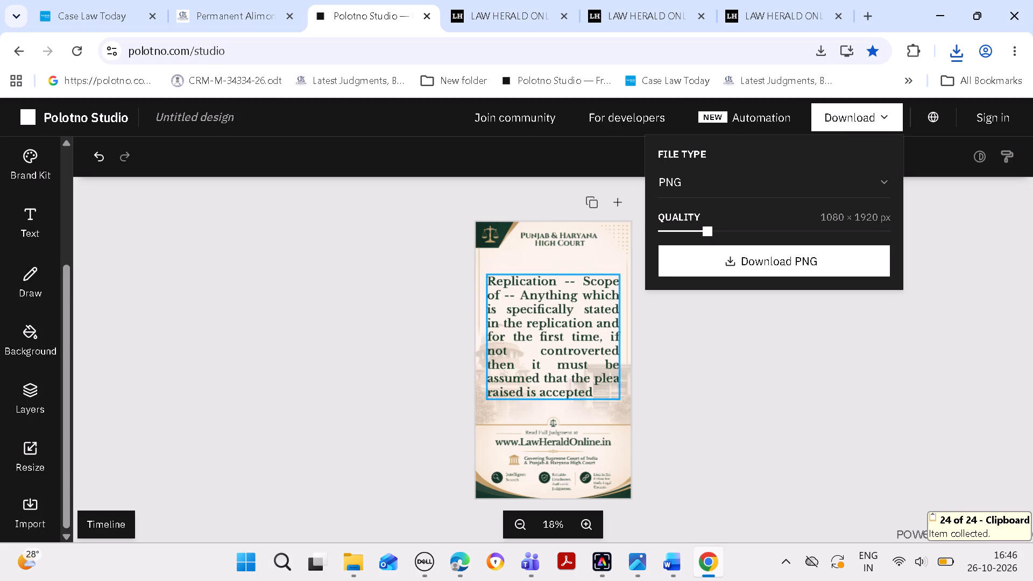
{"action": "key", "text": "ctrl+a"}
{"action": "key", "text": "ctrl+v"}
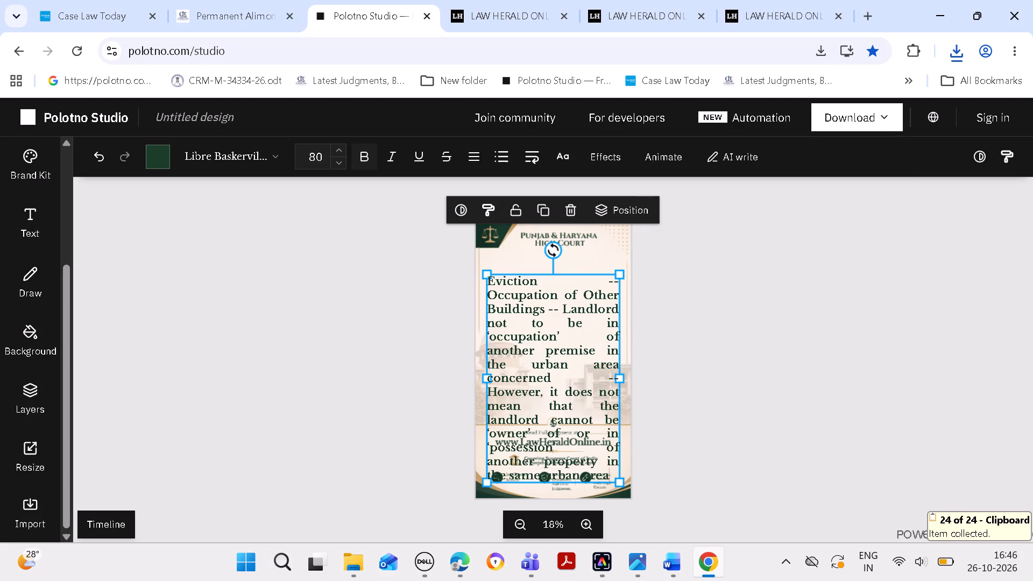
Reduce the Eviction headnote's font size to 71 and move the block up to fit between the court title and the footer divider.
{"action": "triple_click", "coordinate": [339, 164]}
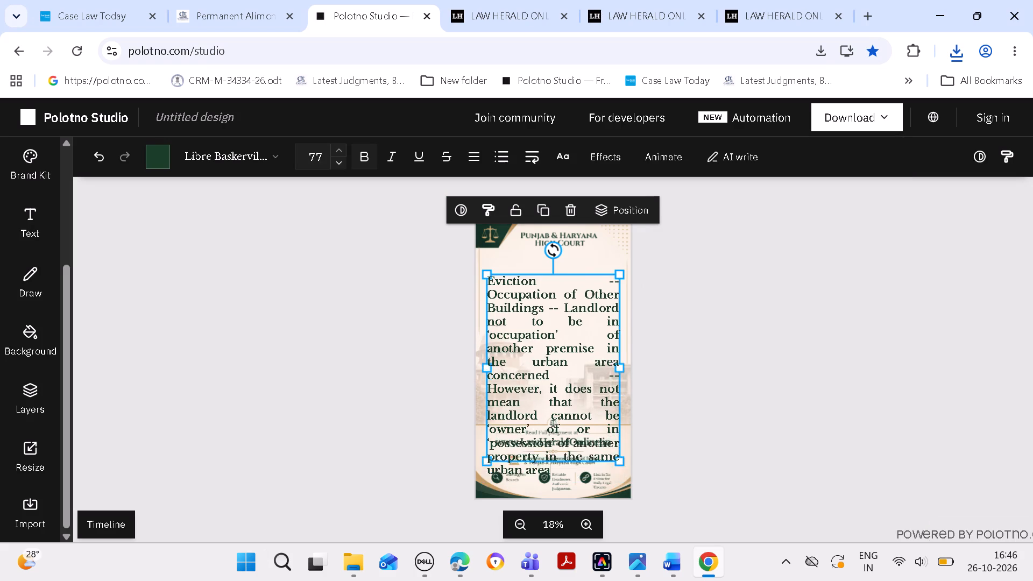
{"action": "triple_click", "coordinate": [339, 162]}
{"action": "double_click", "coordinate": [341, 162]}
{"action": "left_click", "coordinate": [647, 310]}
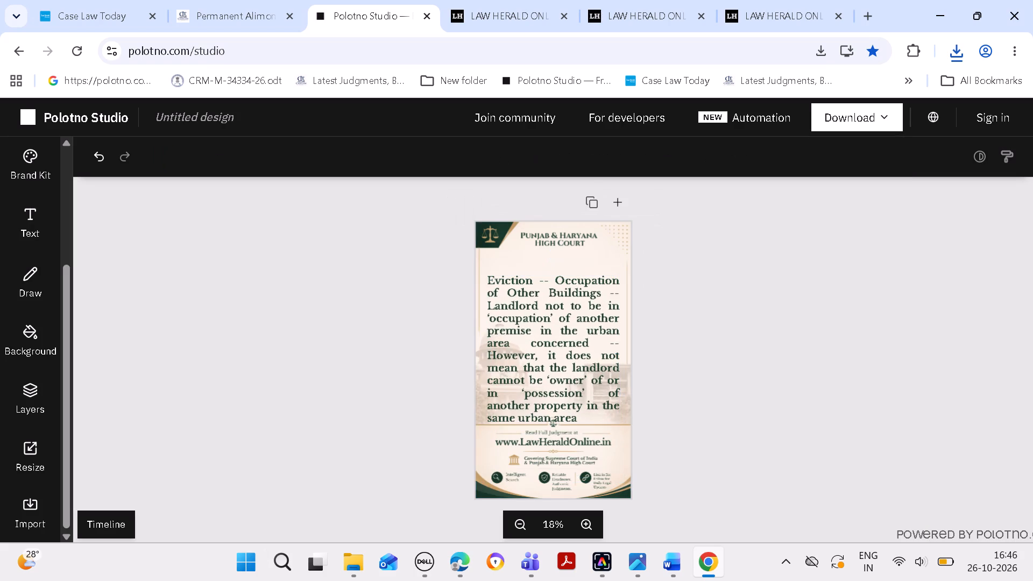
{"action": "left_click_drag", "start_coordinate": [567, 333], "coordinate": [567, 332]}
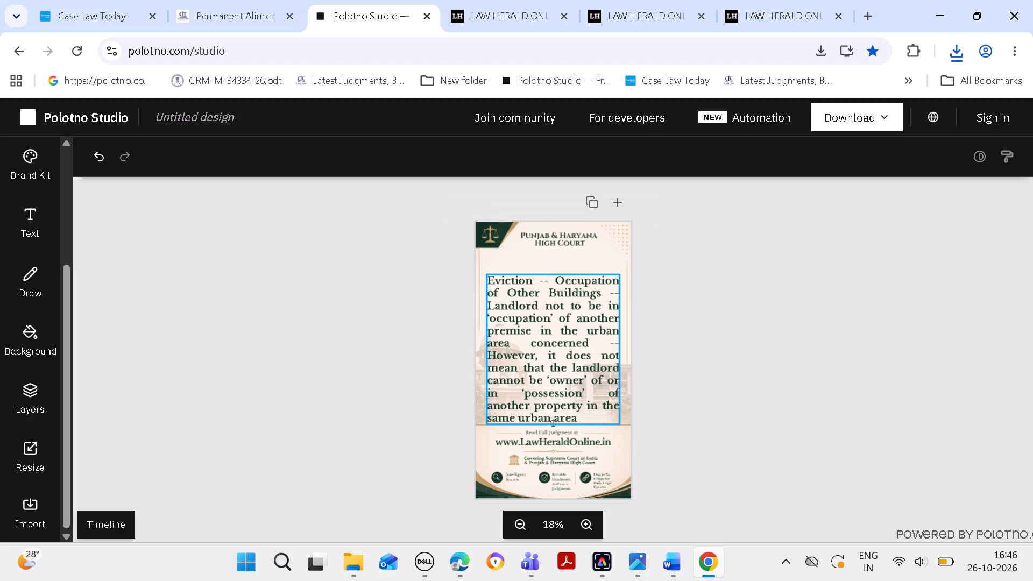
{"action": "left_click_drag", "start_coordinate": [567, 332], "coordinate": [567, 323]}
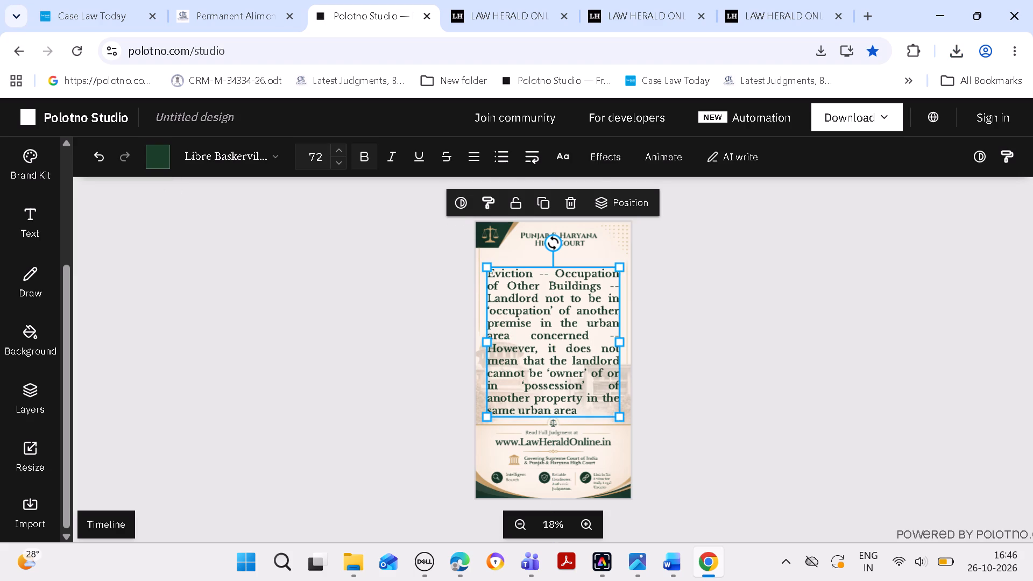
{"action": "left_click_drag", "start_coordinate": [553, 338], "coordinate": [555, 330]}
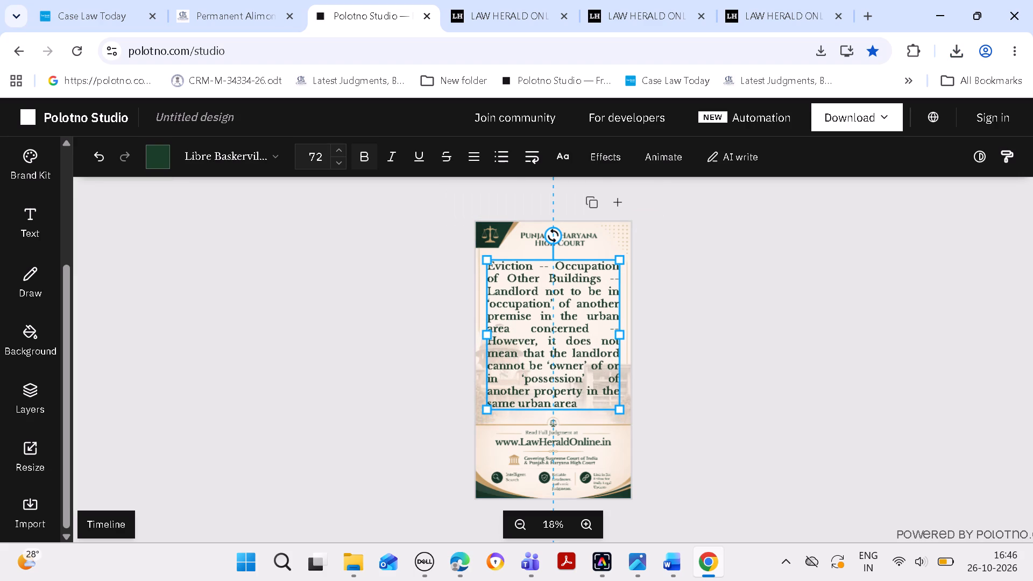
{"action": "left_click_drag", "start_coordinate": [555, 330], "coordinate": [555, 333]}
{"action": "double_click", "coordinate": [341, 162]}
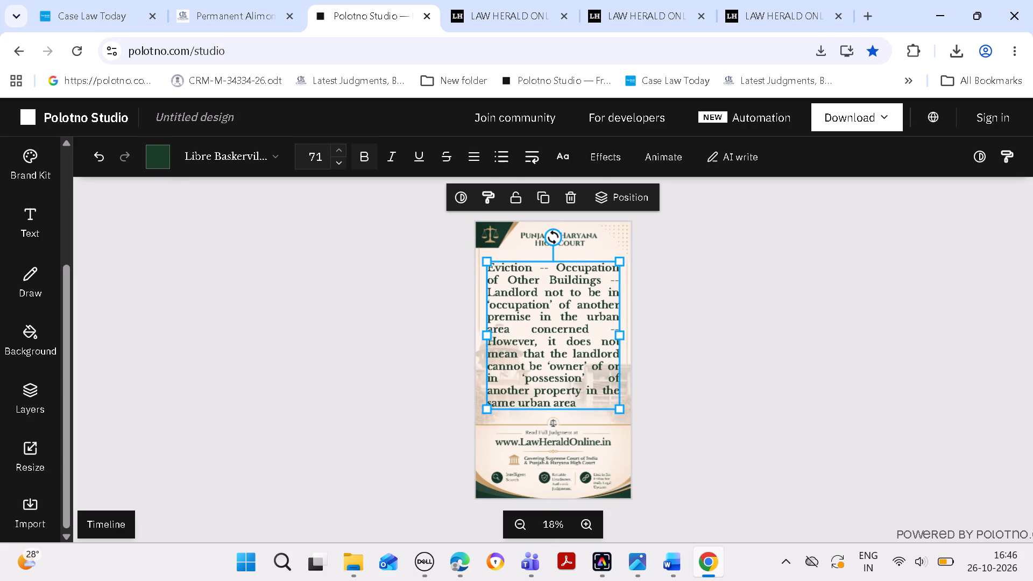
Reduce the Eviction headnote's font size to 68 and move the block slightly down to centre it between the court title and footer divider.
{"action": "left_click", "coordinate": [705, 320]}
{"action": "left_click", "coordinate": [537, 336]}
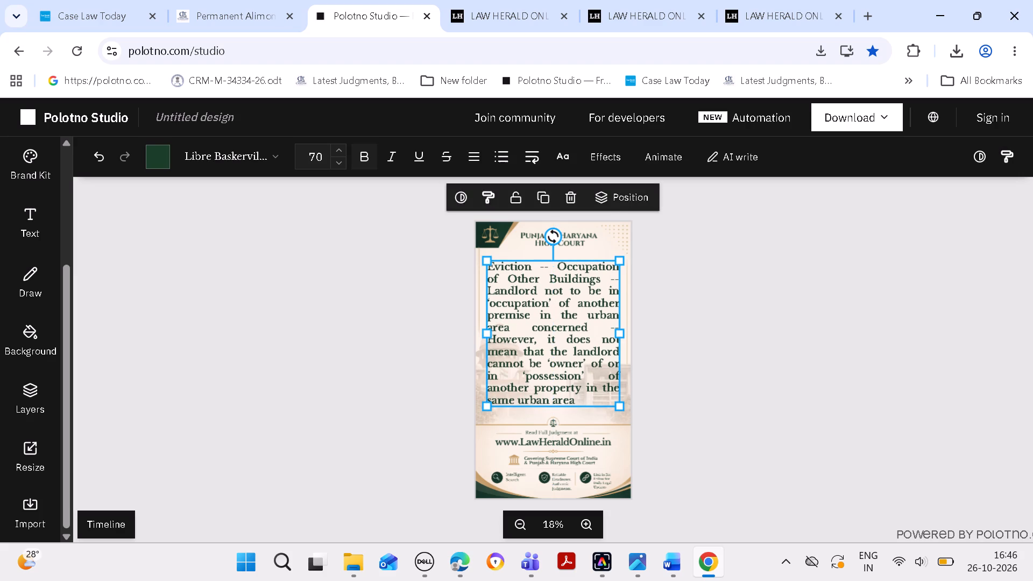
{"action": "left_click", "coordinate": [752, 324]}
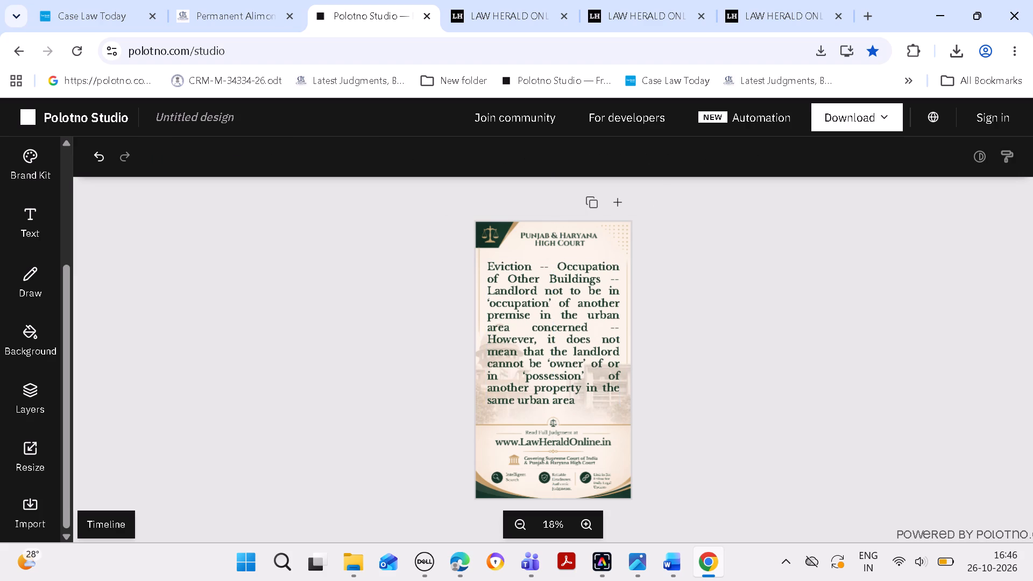
{"action": "left_click", "coordinate": [561, 367]}
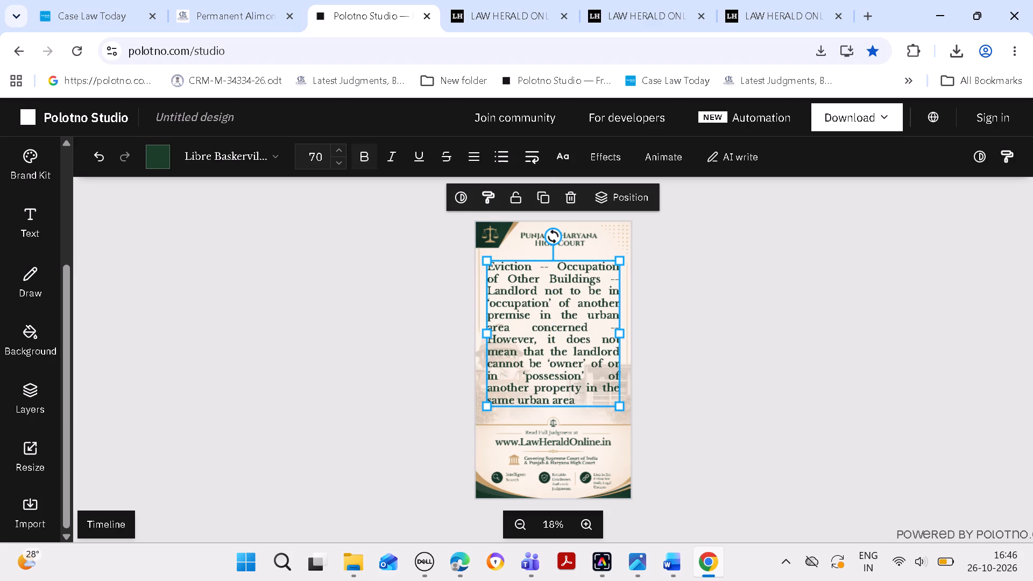
{"action": "left_click", "coordinate": [340, 167]}
{"action": "left_click", "coordinate": [339, 166]}
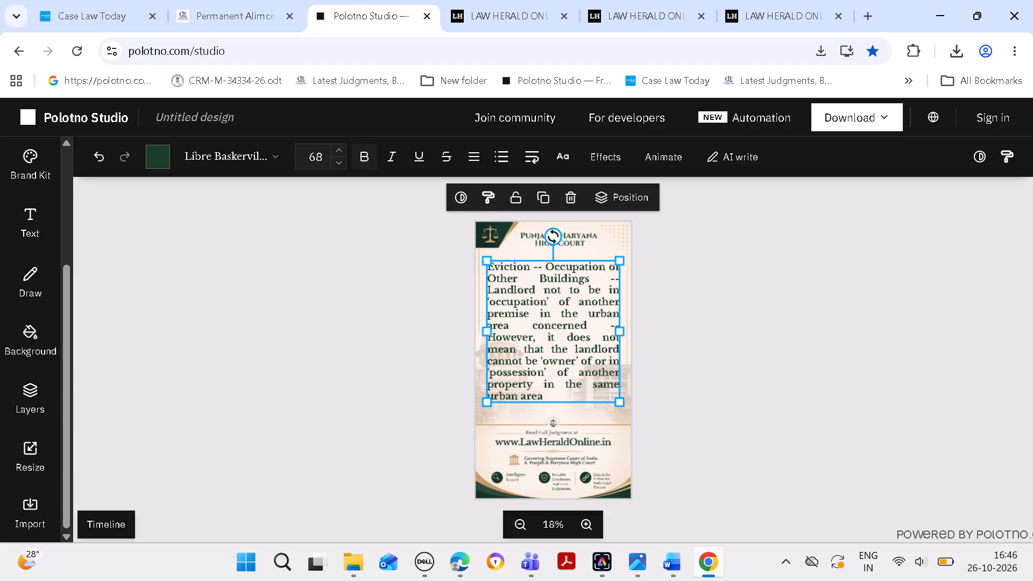
{"action": "left_click", "coordinate": [869, 344]}
{"action": "left_click_drag", "start_coordinate": [534, 340], "coordinate": [534, 348]}
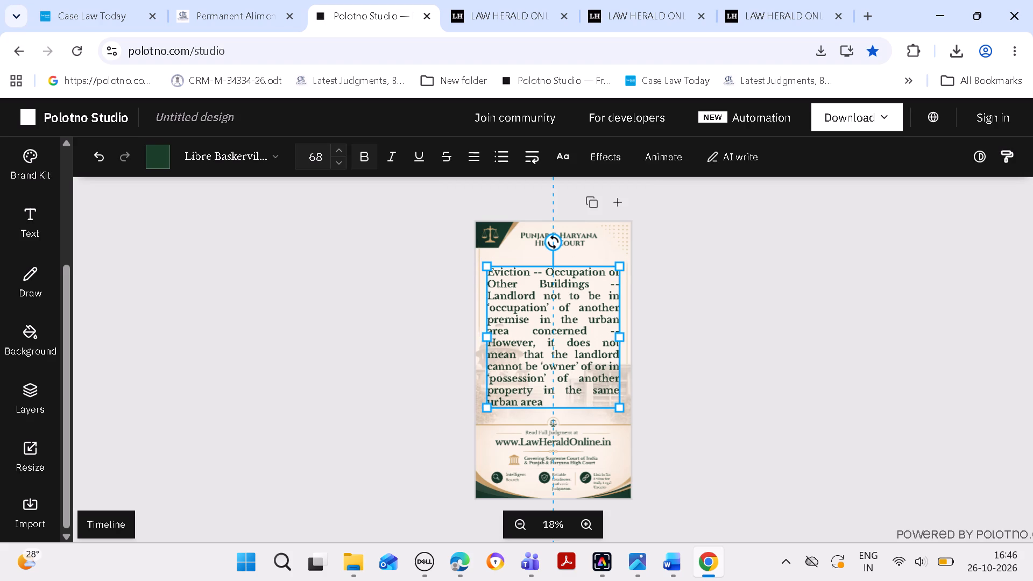
{"action": "left_click_drag", "start_coordinate": [534, 348], "coordinate": [534, 346]}
{"action": "left_click", "coordinate": [771, 343]}
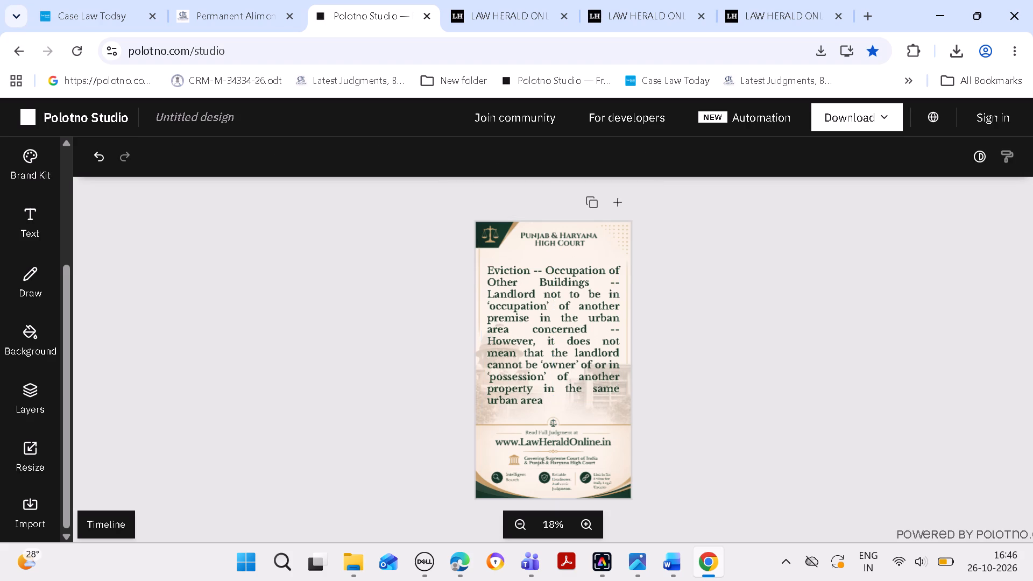
Download the finished Eviction post as a PNG at 1080 × 1920 px.
{"action": "left_click", "coordinate": [861, 118]}
{"action": "left_click", "coordinate": [786, 277]}
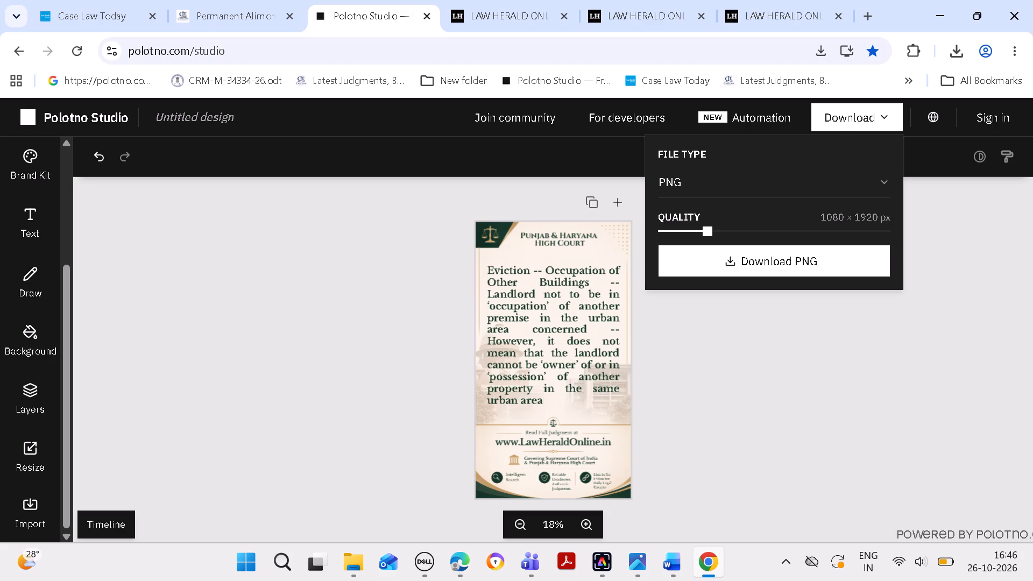
{"action": "left_click", "coordinate": [784, 258]}
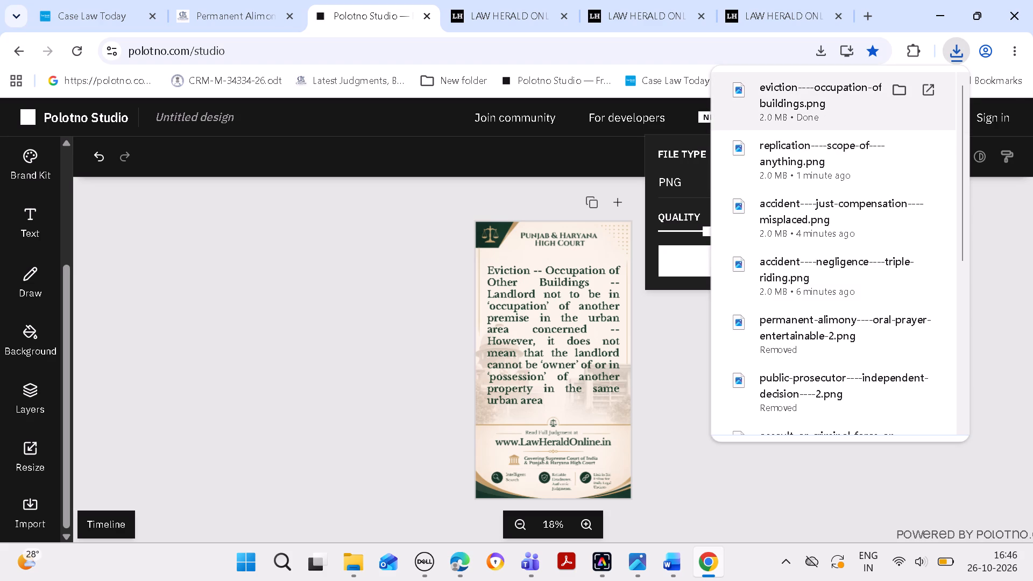
Copy the downloaded eviction----occupation-of-other-buildings image from Downloads into the FB ONLINE POST---24 OCT folder in File Explorer.
{"action": "left_click", "coordinate": [890, 98]}
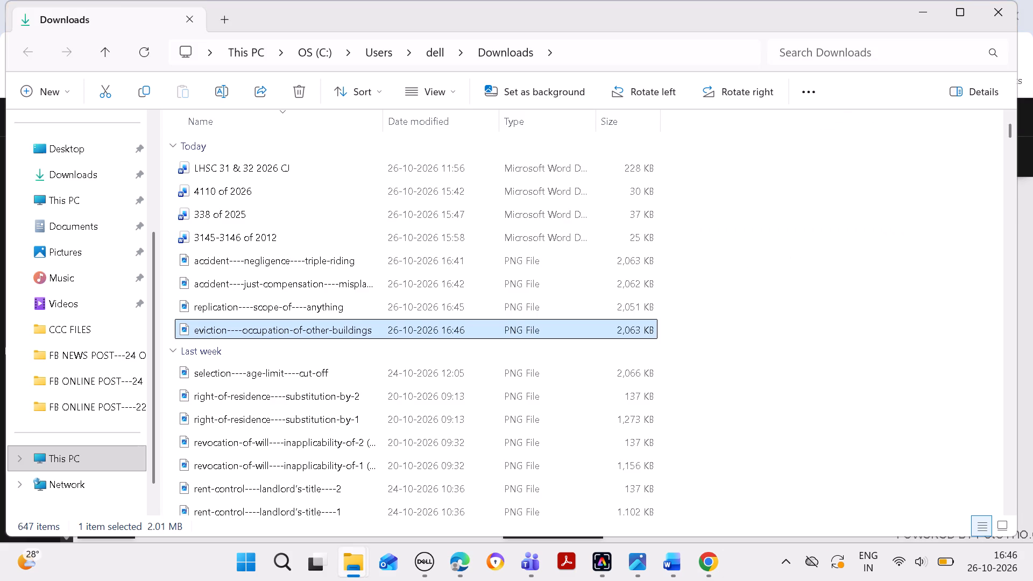
{"action": "key", "text": "ctrl+c"}
{"action": "left_click", "coordinate": [928, 13]}
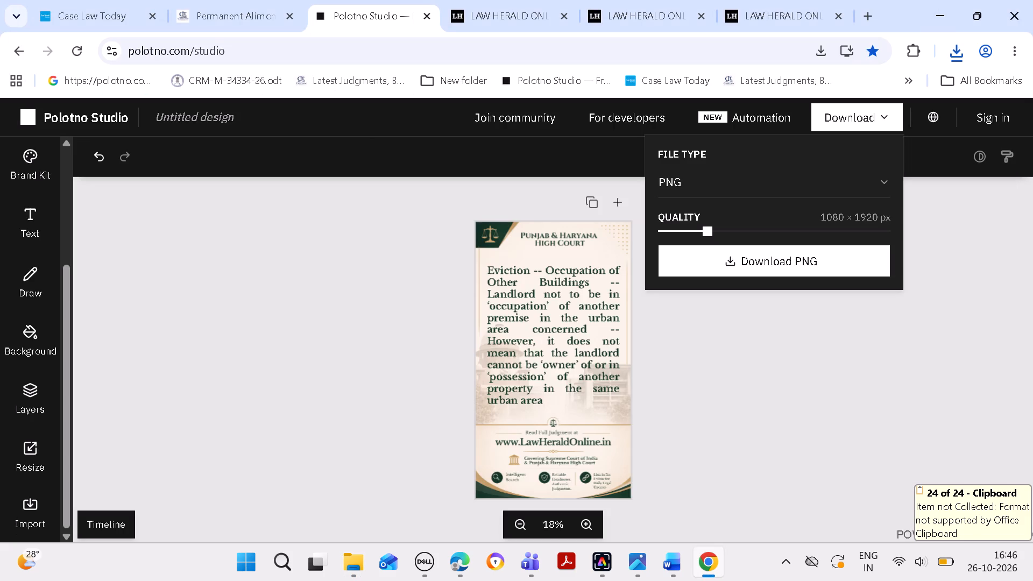
{"action": "left_click", "coordinate": [934, 20]}
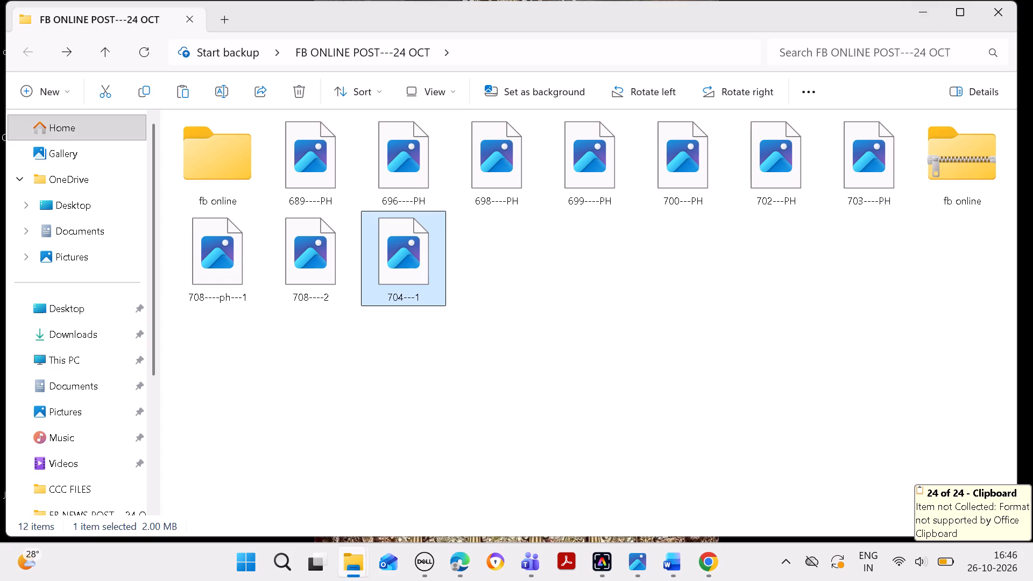
{"action": "key", "text": "ctrl+v"}
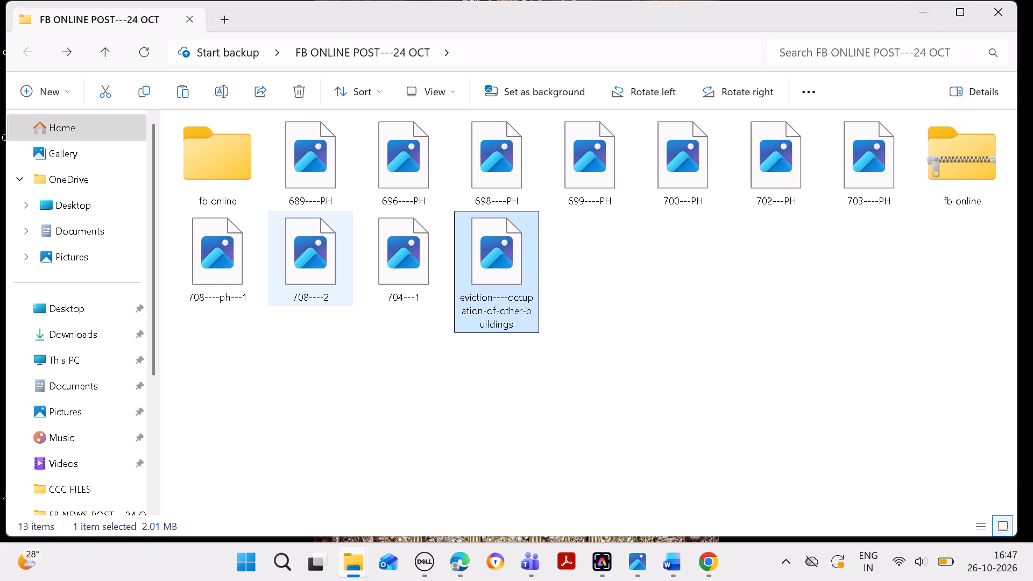
Rename the pasted image eviction----occupation-of-other-buildings as 704---2.
{"action": "right_click", "coordinate": [507, 259]}
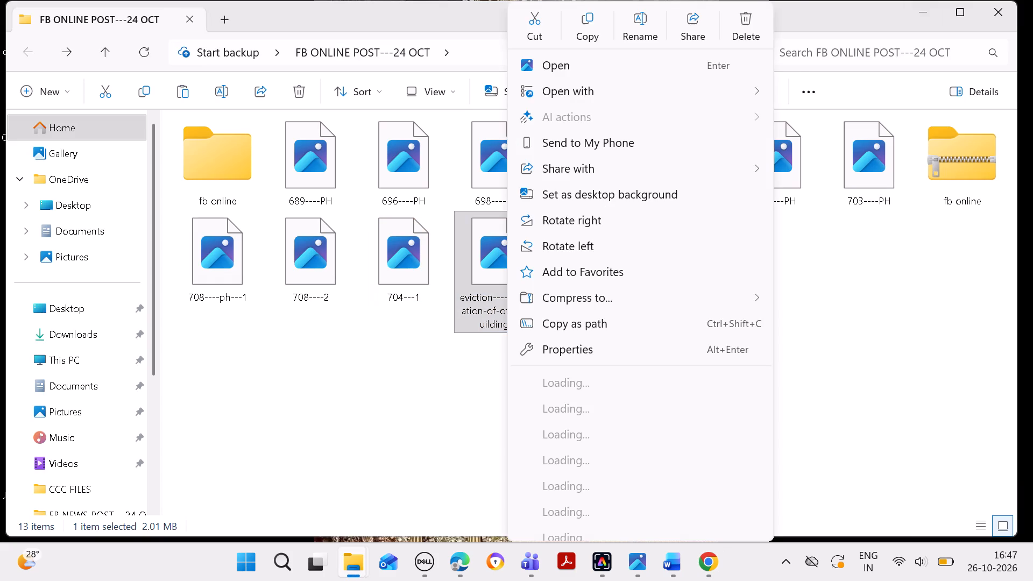
{"action": "left_click", "coordinate": [641, 19]}
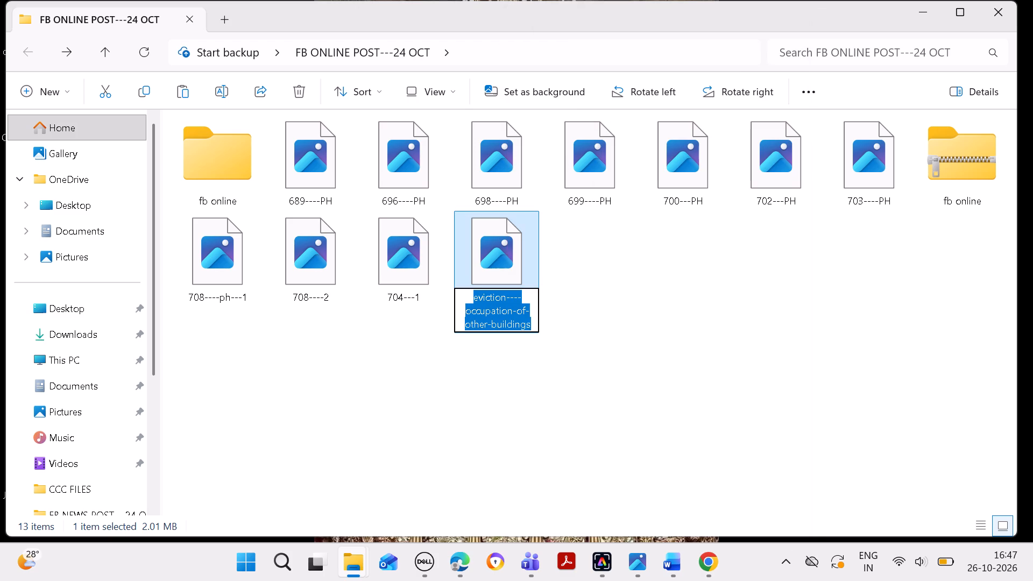
{"action": "key", "text": "BackSpace"}
{"action": "type", "text": "704---2"}
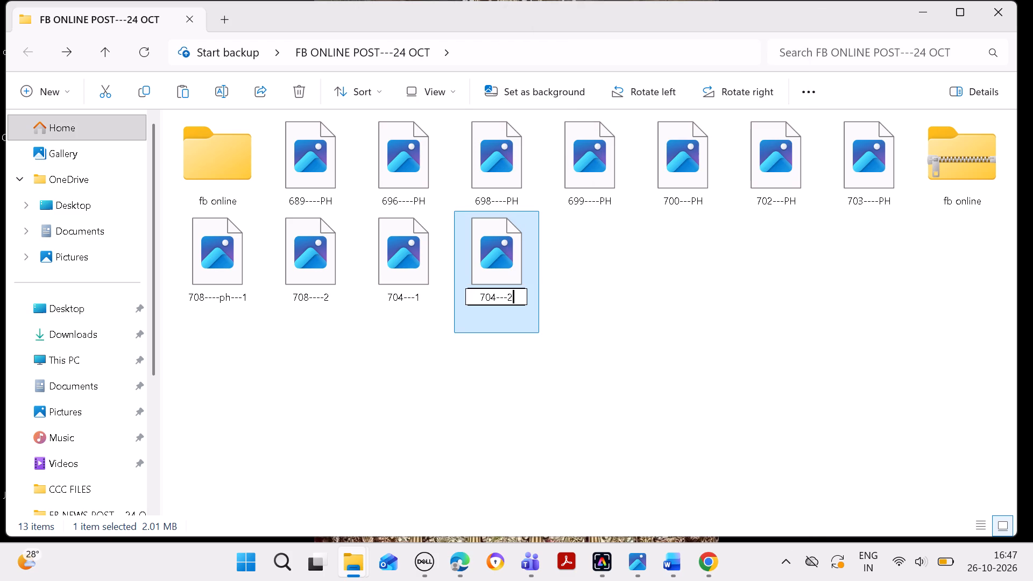
{"action": "key", "text": "Return"}
Create a new folder named "online post" inside FB ONLINE POST---24 OCT.
{"action": "right_click", "coordinate": [684, 261]}
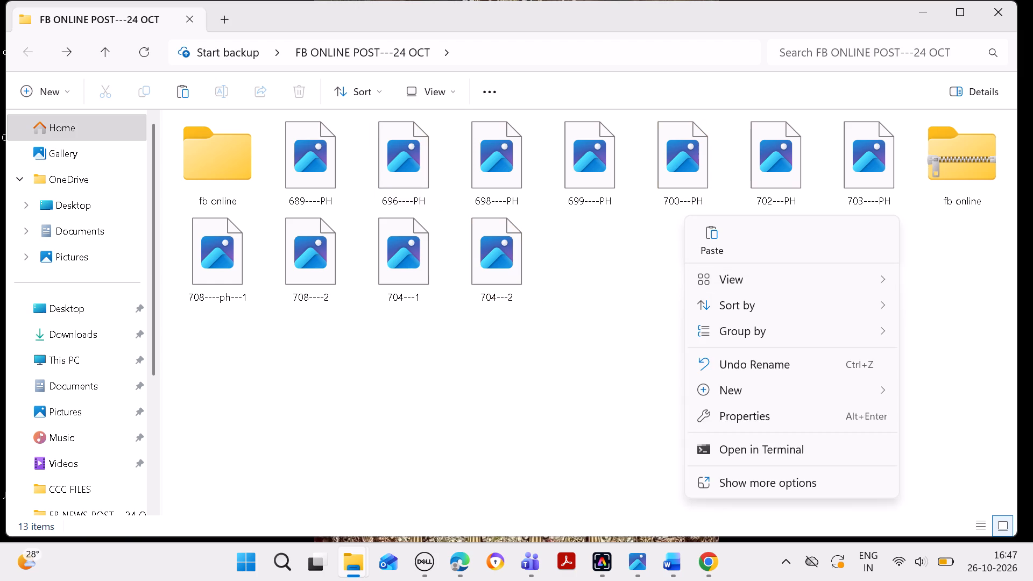
{"action": "left_click", "coordinate": [762, 387]}
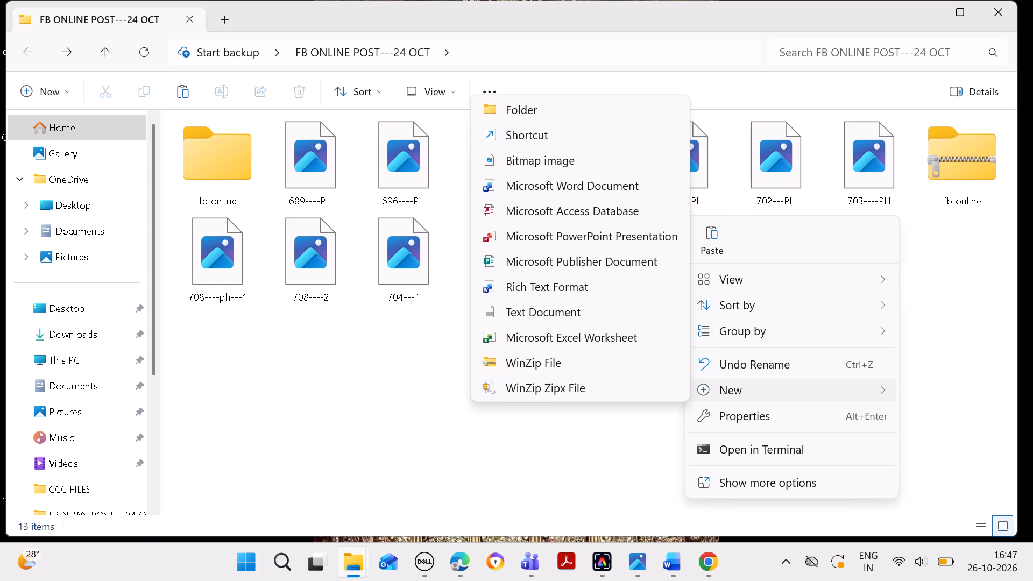
{"action": "left_click", "coordinate": [546, 114]}
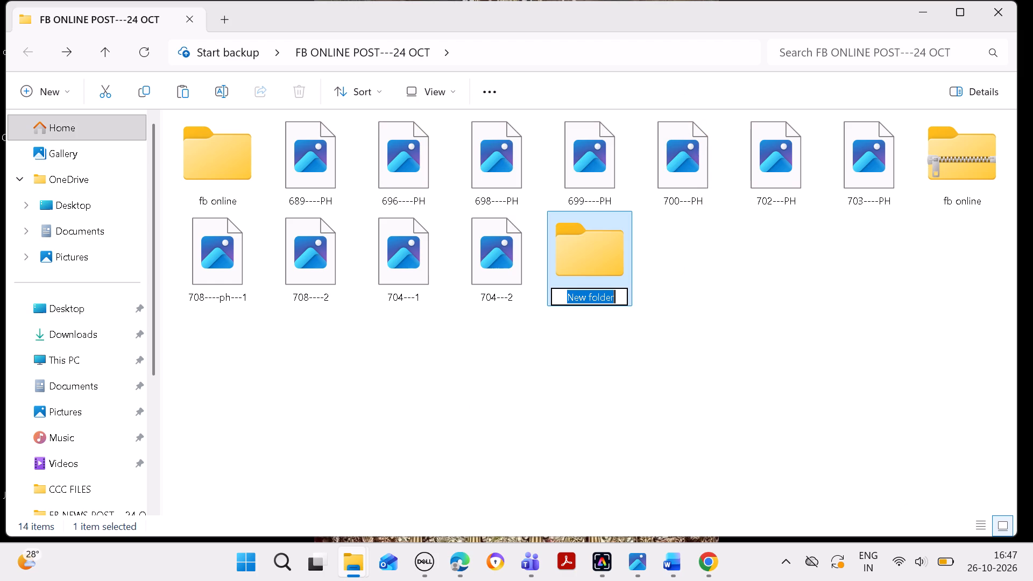
{"action": "key", "text": "BackSpace"}
{"action": "type", "text": "on"}
{"action": "type", "text": "line"}
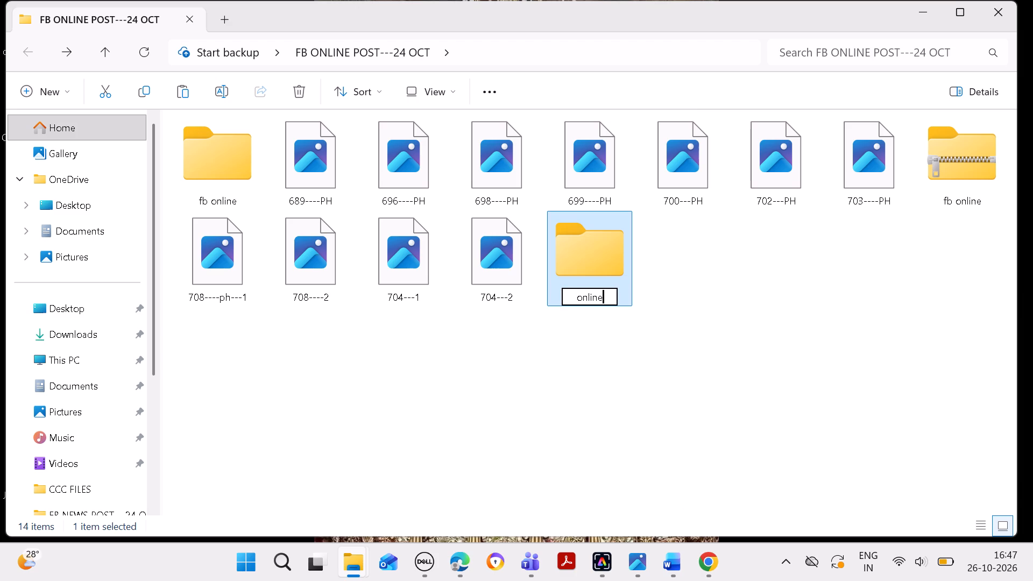
{"action": "key", "text": "space"}
{"action": "type", "text": "post"}
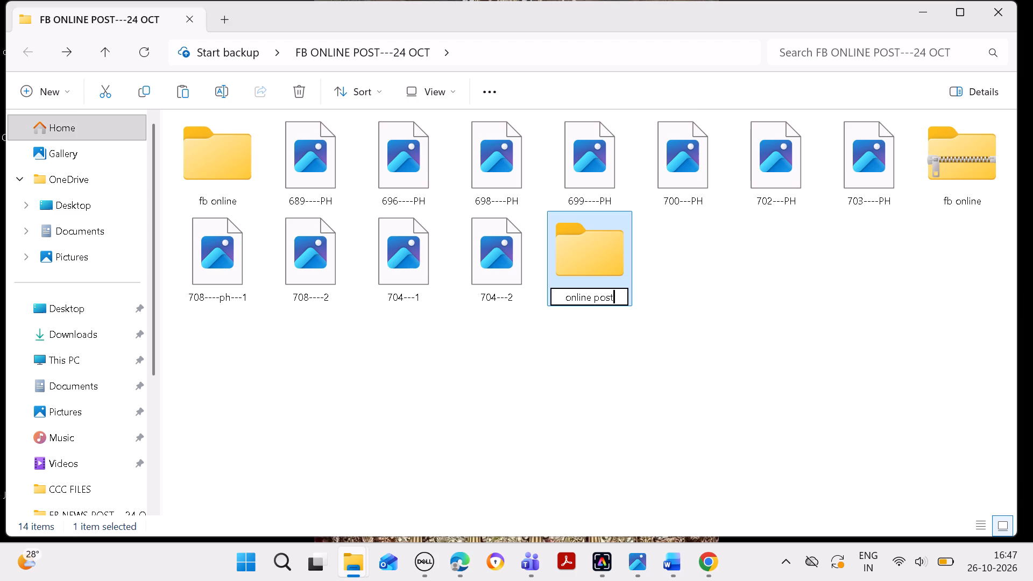
{"action": "key", "text": "Return"}
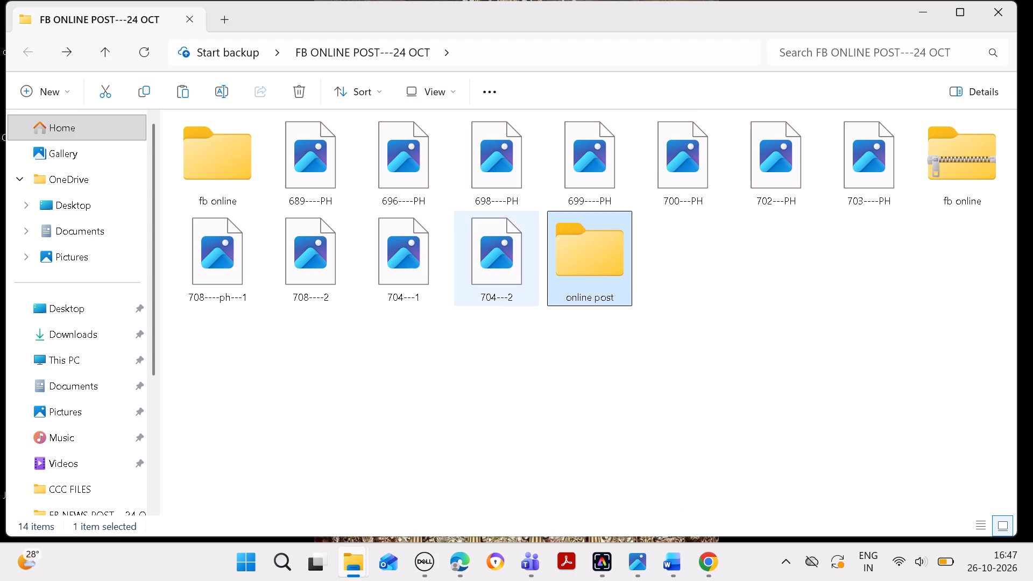
Move the images 708----ph---1, 708----2, 704---1 and 704---2 into the online post folder, skipping the folder itself.
{"action": "left_click", "coordinate": [213, 267], "text": "ctrl"}
{"action": "left_click", "coordinate": [294, 276], "text": "ctrl"}
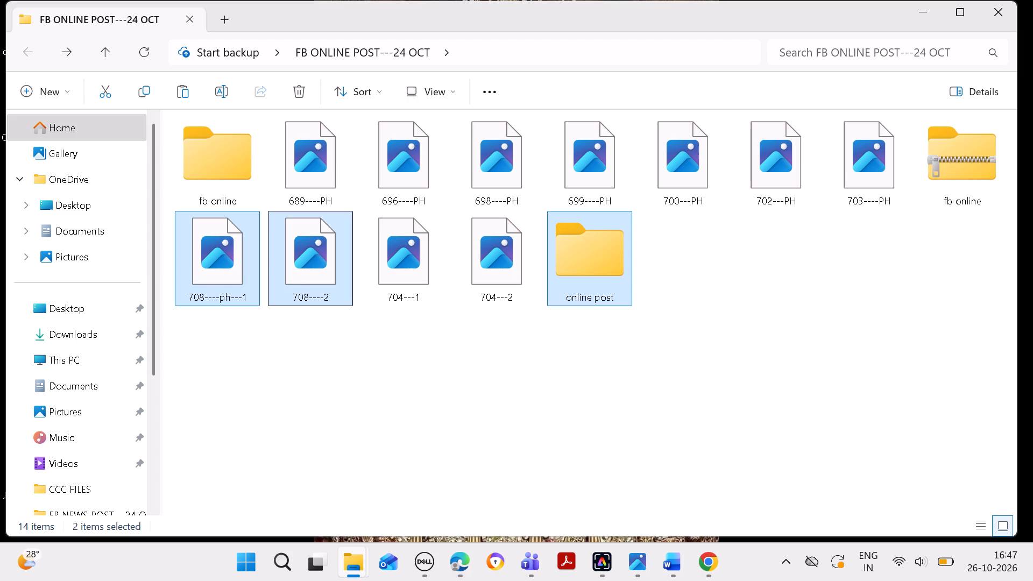
{"action": "left_click", "coordinate": [369, 284], "text": "ctrl"}
{"action": "left_click", "coordinate": [469, 284], "text": "ctrl"}
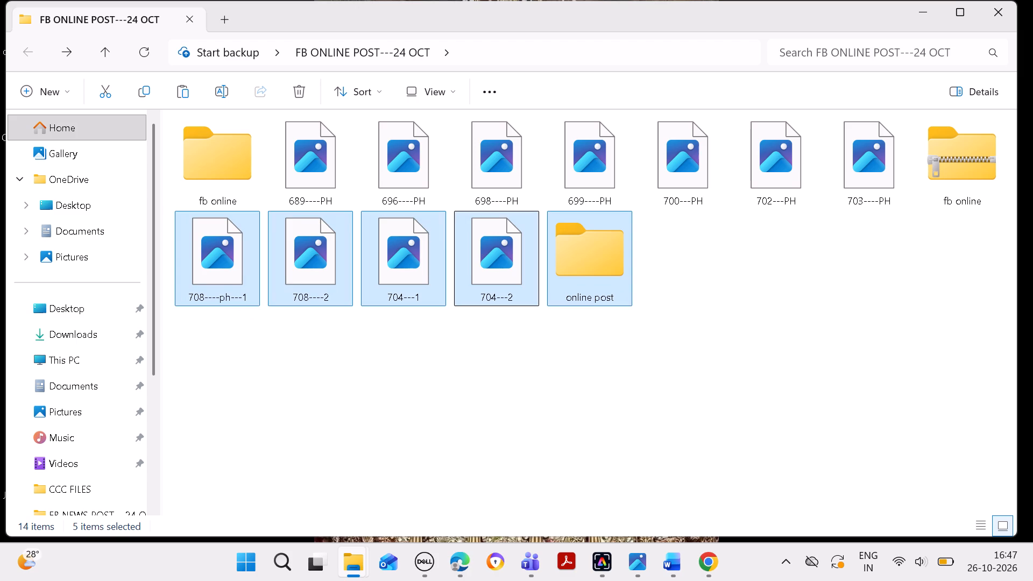
{"action": "key", "text": "ctrl+x"}
{"action": "double_click", "coordinate": [574, 284]}
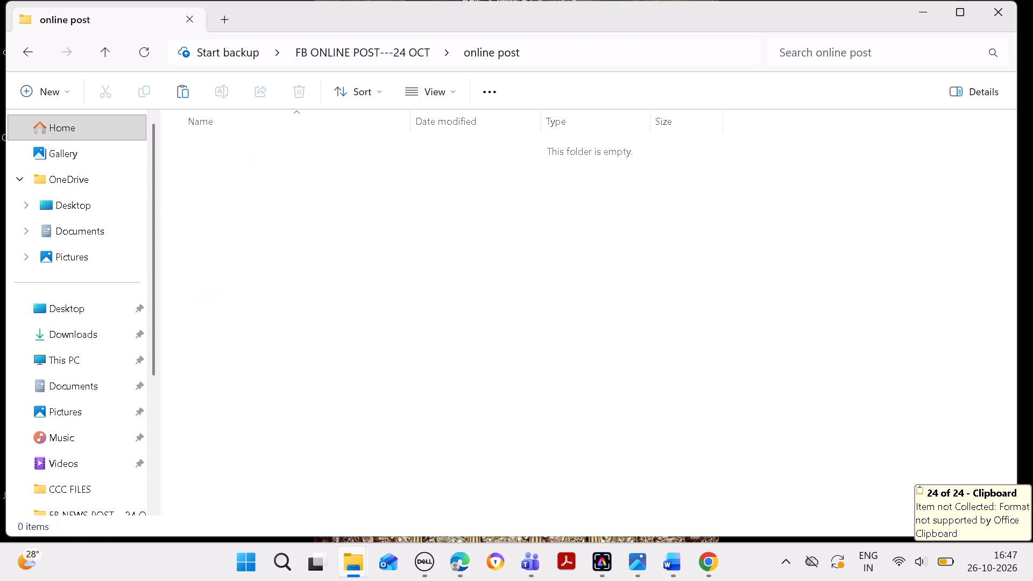
{"action": "key", "text": "ctrl+v"}
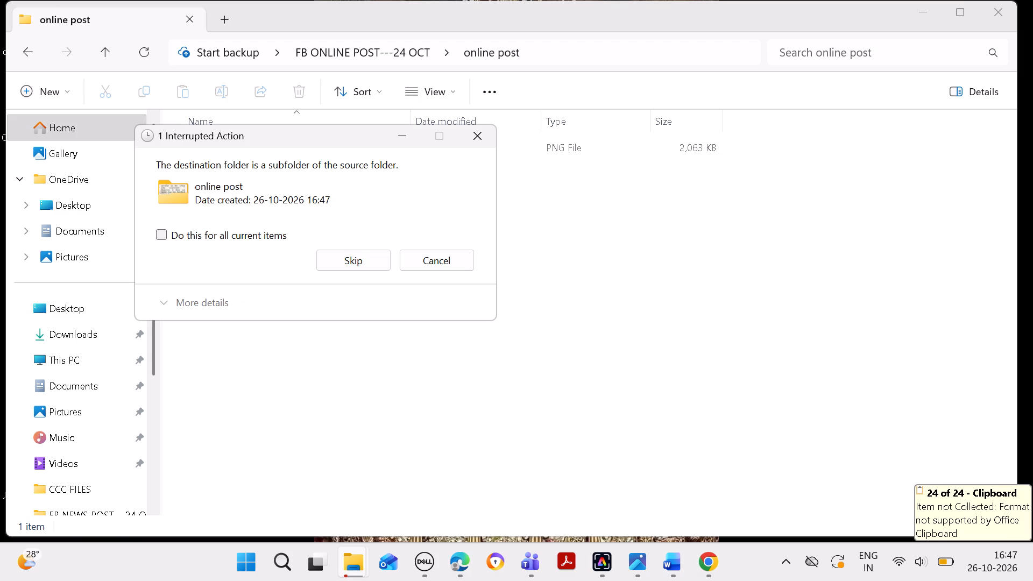
{"action": "left_click", "coordinate": [371, 261]}
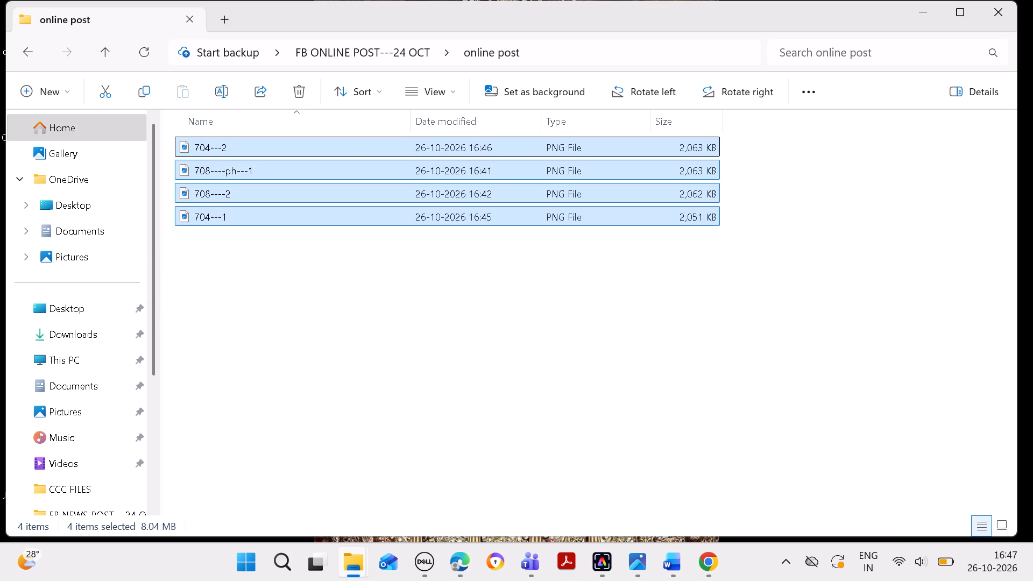
Back in FB ONLINE POST---24 OCT, compress the online post folder with WinRAR into a ZIP archive named online post.zip.
{"action": "left_click", "coordinate": [36, 49]}
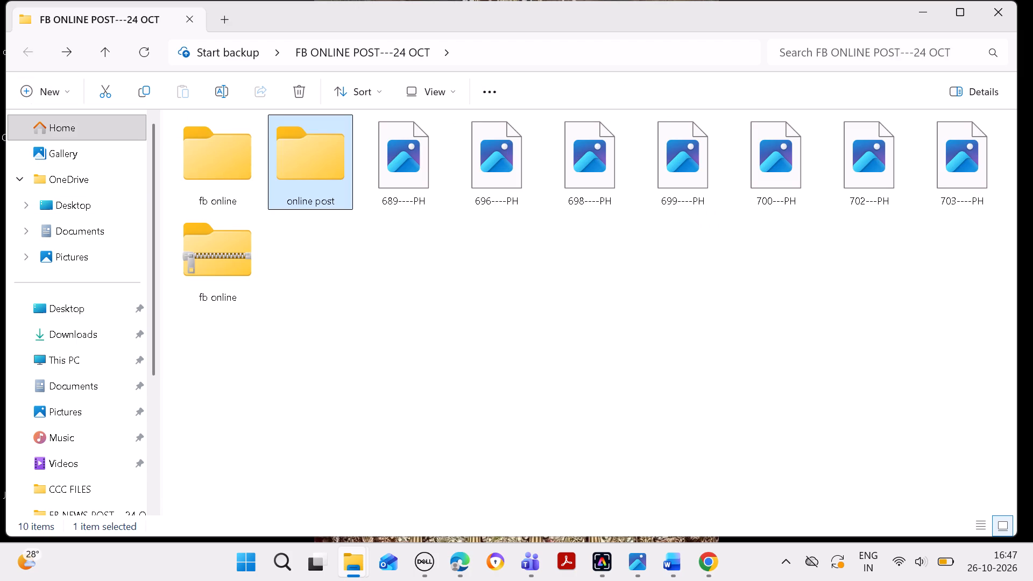
{"action": "right_click", "coordinate": [316, 168]}
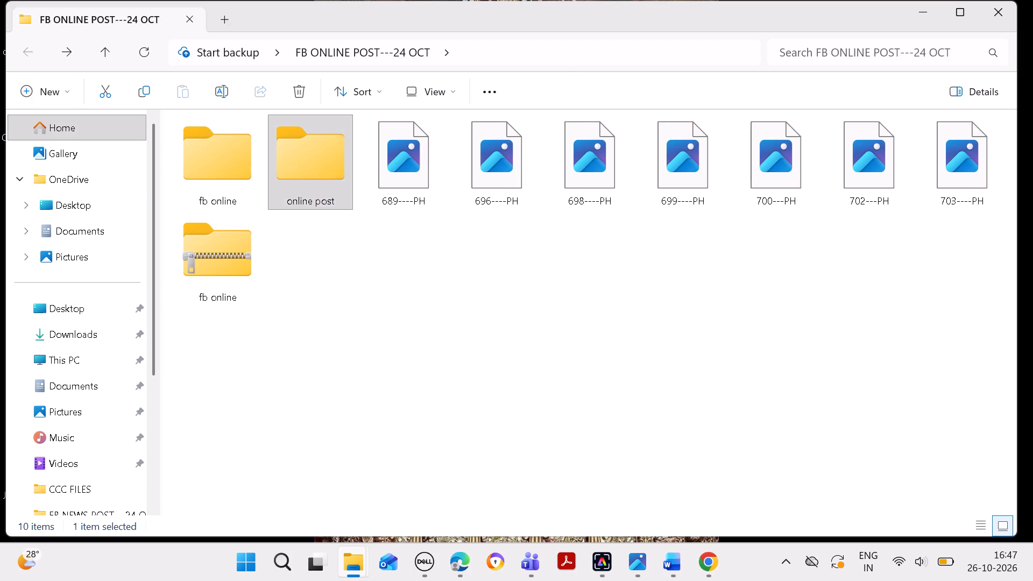
{"action": "left_click", "coordinate": [404, 433]}
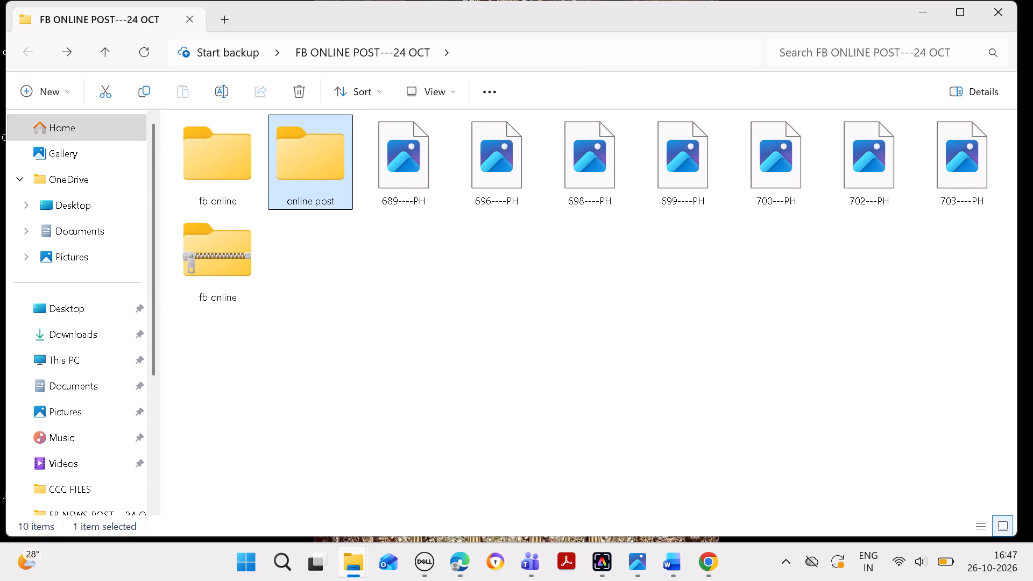
{"action": "left_click", "coordinate": [389, 378]}
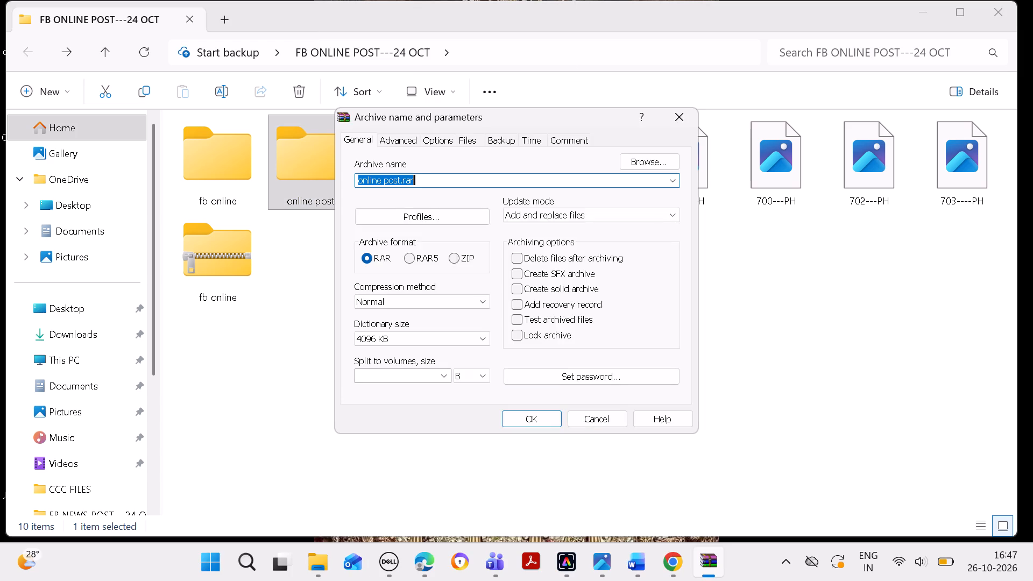
{"action": "left_click", "coordinate": [459, 257]}
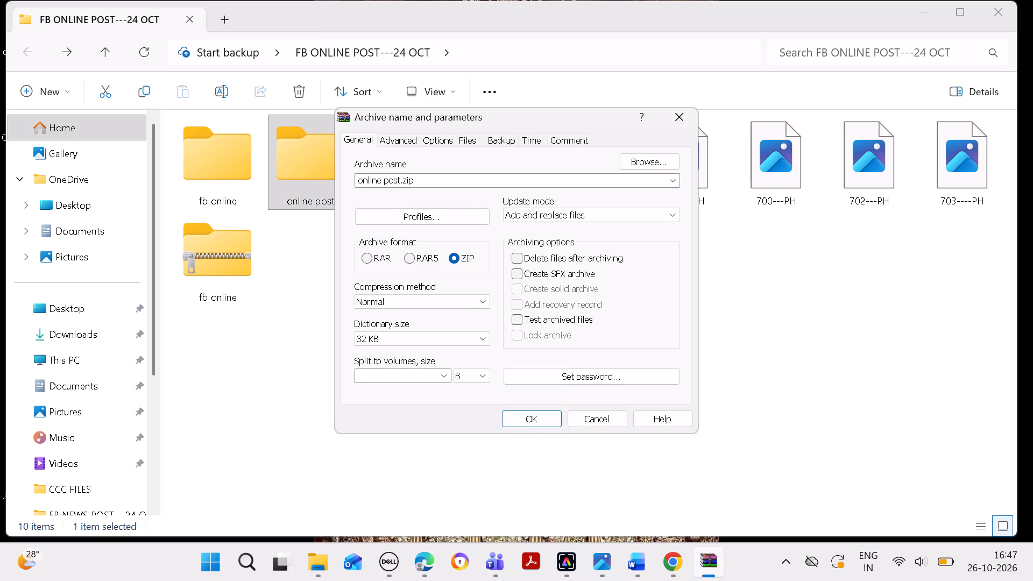
{"action": "left_click", "coordinate": [520, 409]}
{"action": "left_click", "coordinate": [519, 416]}
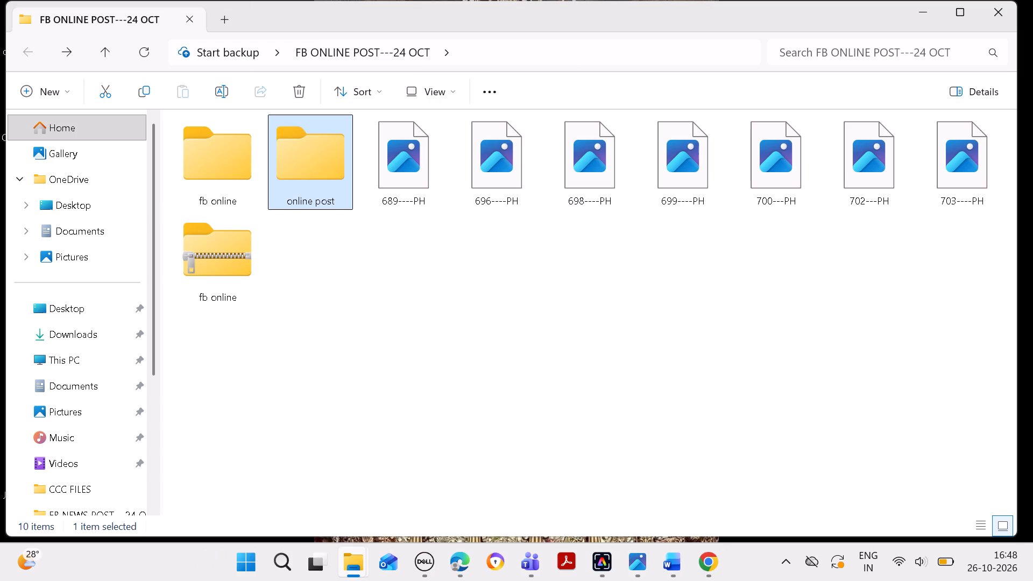
Switch to Microsoft Teams and attach the online post ZIP archive to the open chat.
{"action": "left_click_drag", "start_coordinate": [329, 258], "coordinate": [468, 429]}
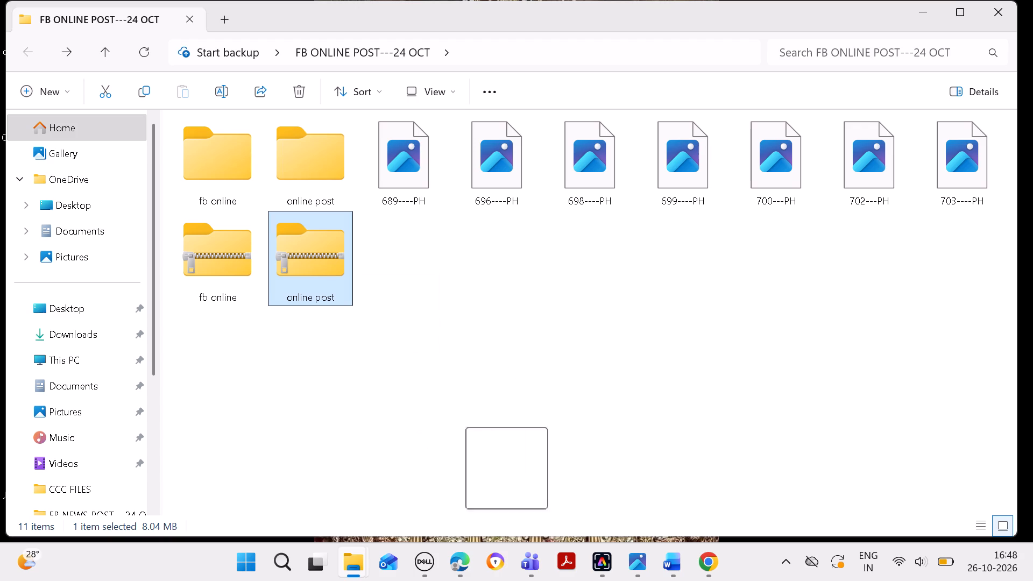
{"action": "left_click_drag", "start_coordinate": [468, 429], "coordinate": [530, 563]}
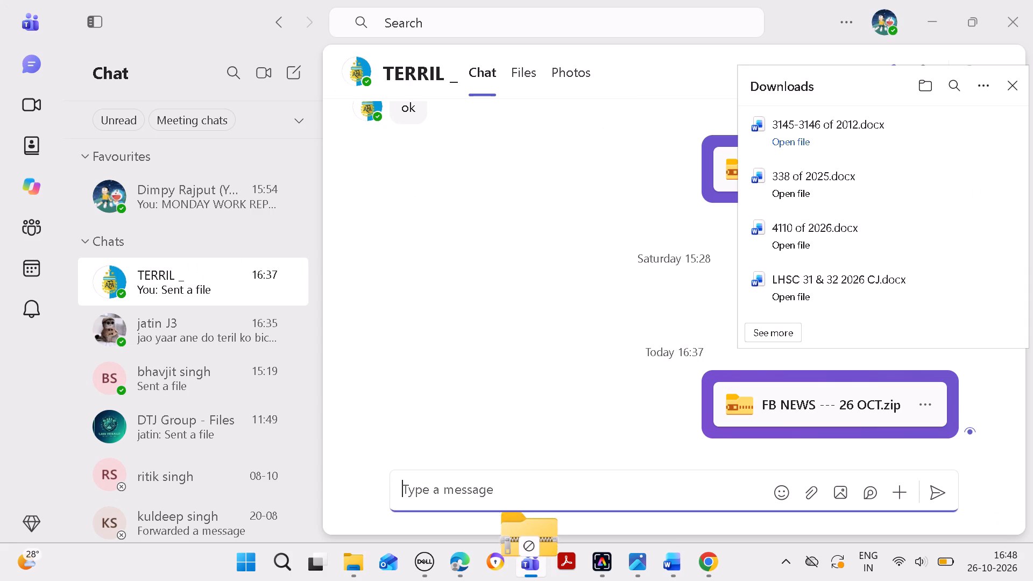
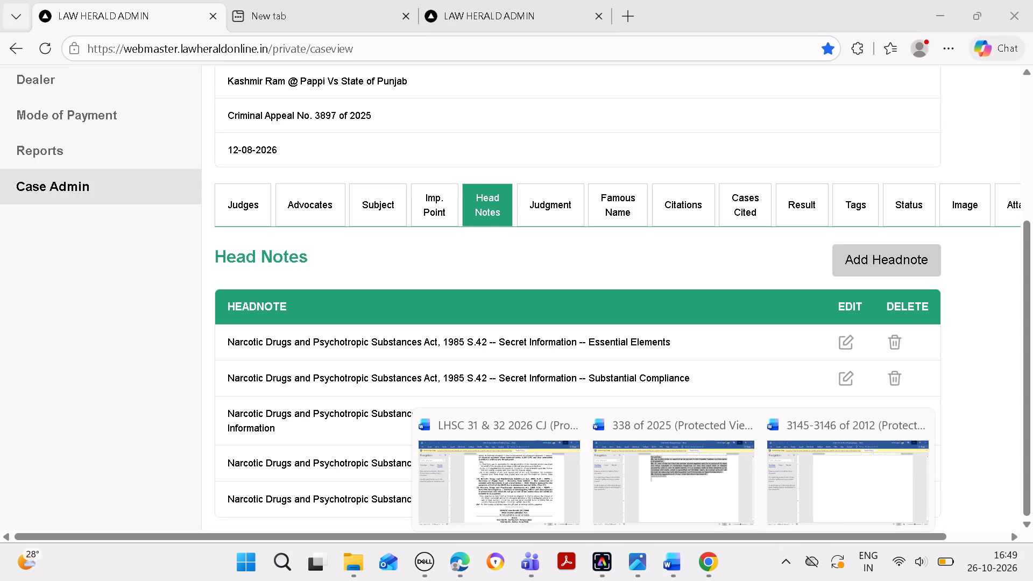
Switch to the Word document LHSC 31 & 32 2026 CJ and check its NDPS headnotes against the Head Notes list in Law Herald Admin in Edge.
{"action": "left_click", "coordinate": [982, 311]}
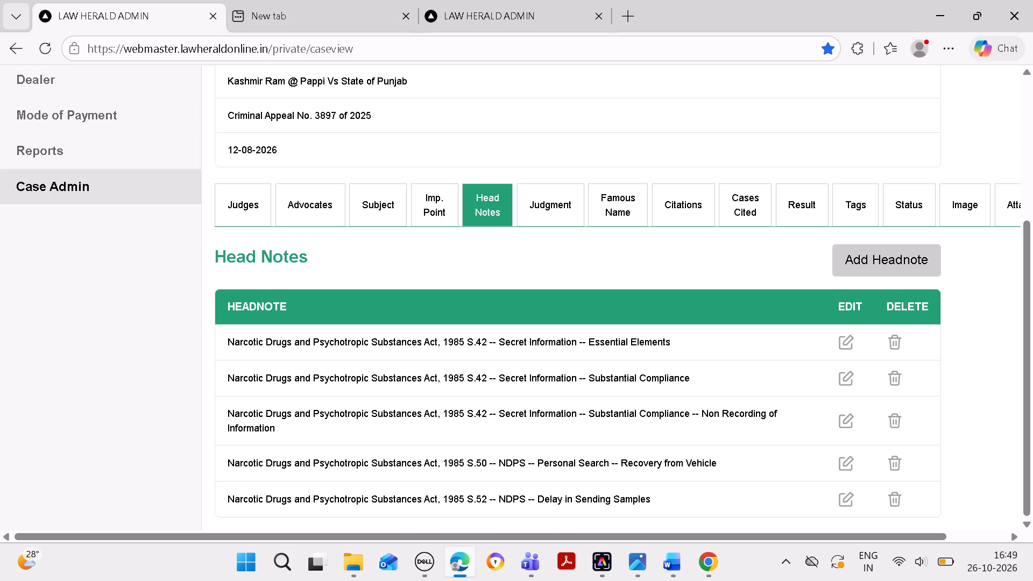
{"action": "left_click", "coordinate": [674, 569]}
{"action": "left_click", "coordinate": [652, 509]}
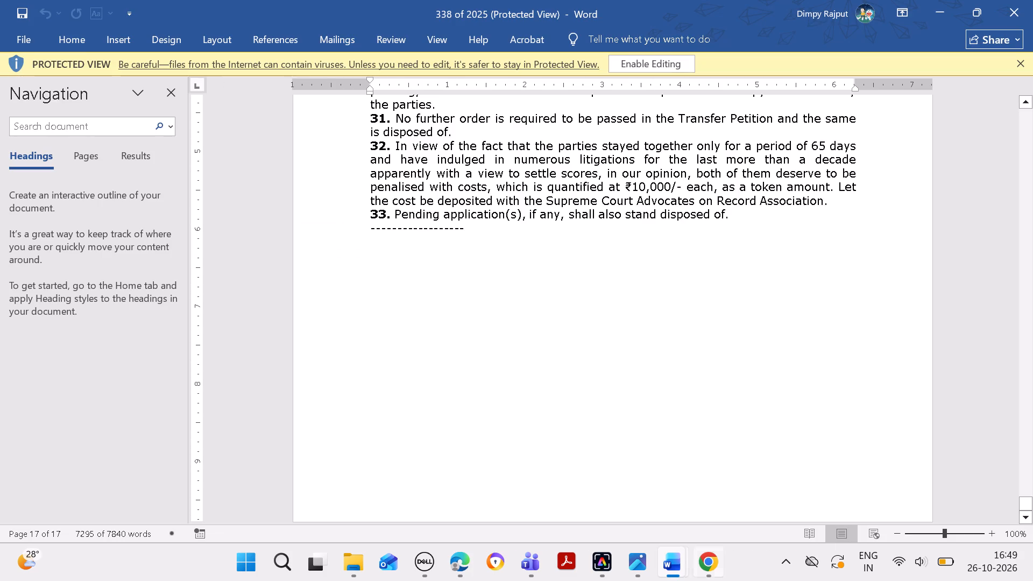
{"action": "left_click", "coordinate": [674, 560]}
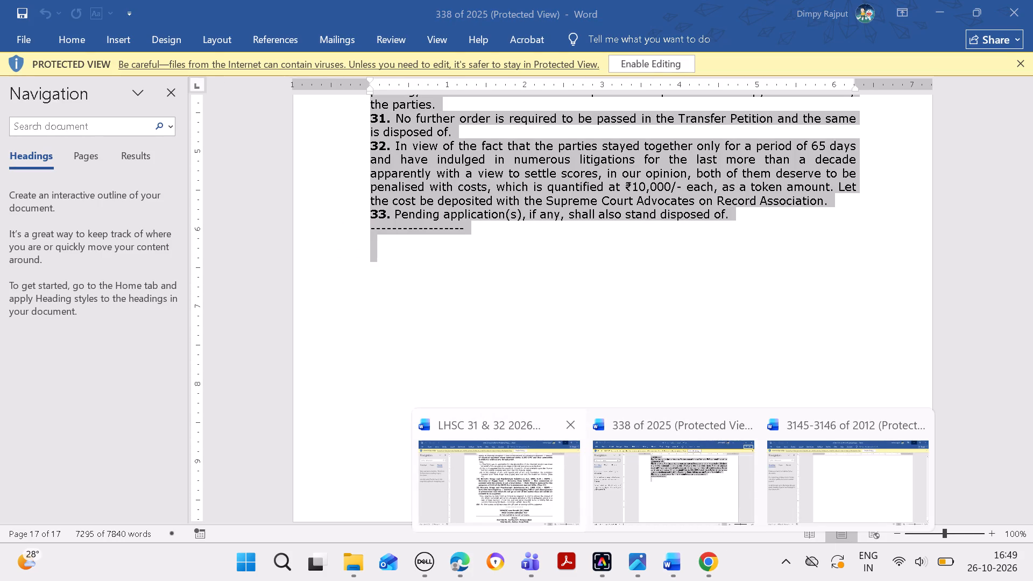
{"action": "left_click", "coordinate": [544, 495]}
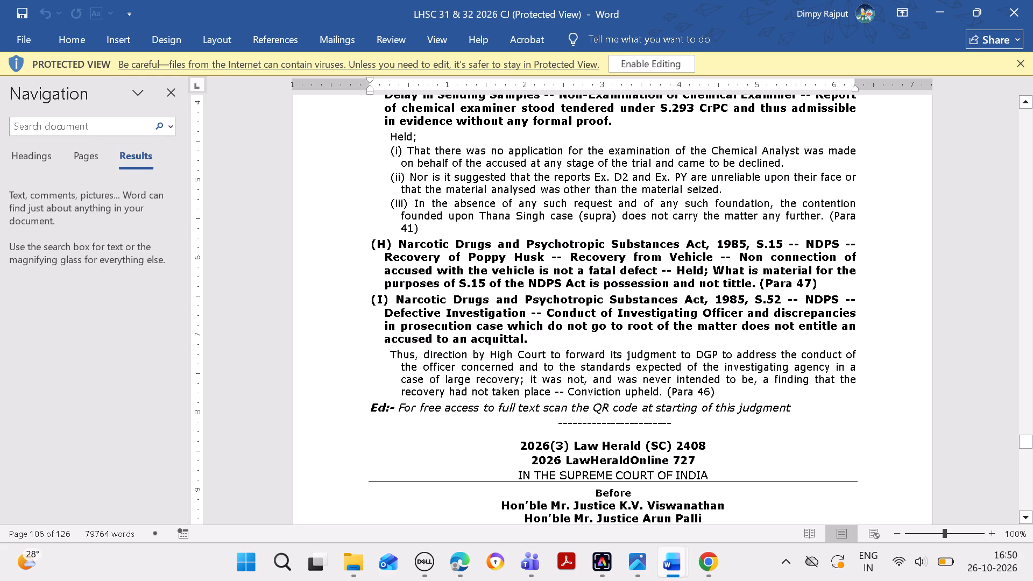
{"action": "key", "text": "Up"}
{"action": "key", "text": "Up"}
{"action": "key", "text": "Up"}
{"action": "key", "text": "Up"}
{"action": "key", "text": "Up"}
{"action": "key", "text": "Up"}
{"action": "key", "text": "Up"}
{"action": "key", "text": "Up"}
{"action": "key", "text": "Up"}
{"action": "key", "text": "Up"}
{"action": "key", "text": "Up"}
{"action": "key", "text": "Up"}
{"action": "key", "text": "Up"}
{"action": "key", "text": "Up"}
{"action": "key", "text": "Up"}
{"action": "key", "text": "Up"}
{"action": "key", "text": "Up"}
{"action": "key", "text": "Up"}
{"action": "key", "text": "Up"}
{"action": "key", "text": "Up"}
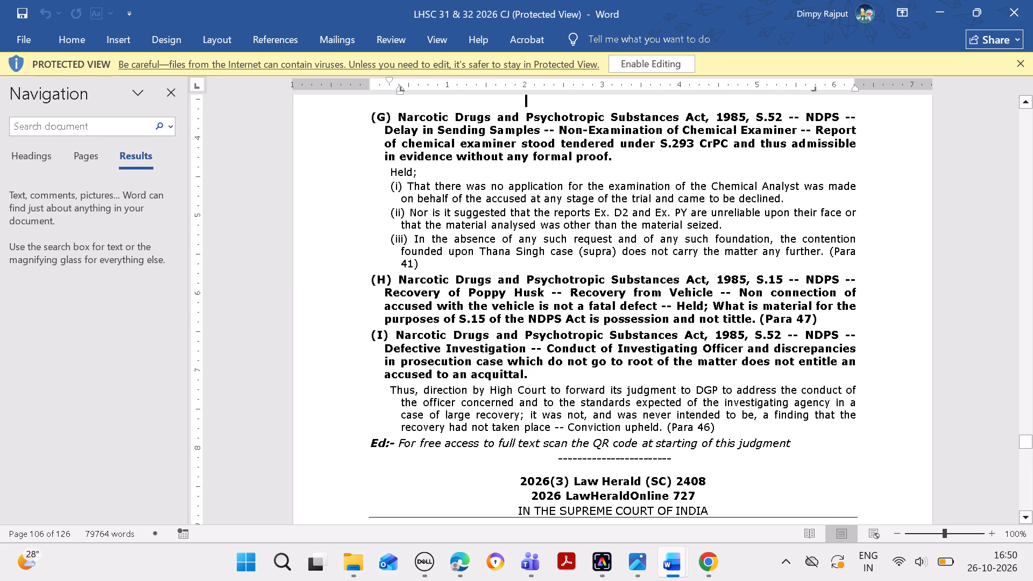
{"action": "key", "text": "Up"}
{"action": "key", "text": "Up"}
{"action": "key", "text": "Up"}
{"action": "key", "text": "Up"}
{"action": "key", "text": "Up"}
{"action": "key", "text": "Up"}
{"action": "key", "text": "Up"}
{"action": "key", "text": "Up"}
{"action": "key", "text": "Up"}
{"action": "key", "text": "Up"}
{"action": "key", "text": "Up"}
{"action": "key", "text": "Up"}
{"action": "key", "text": "Up"}
{"action": "key", "text": "Up"}
{"action": "key", "text": "Up"}
{"action": "key", "text": "Up"}
{"action": "key", "text": "Up"}
{"action": "key", "text": "Up"}
{"action": "key", "text": "Up"}
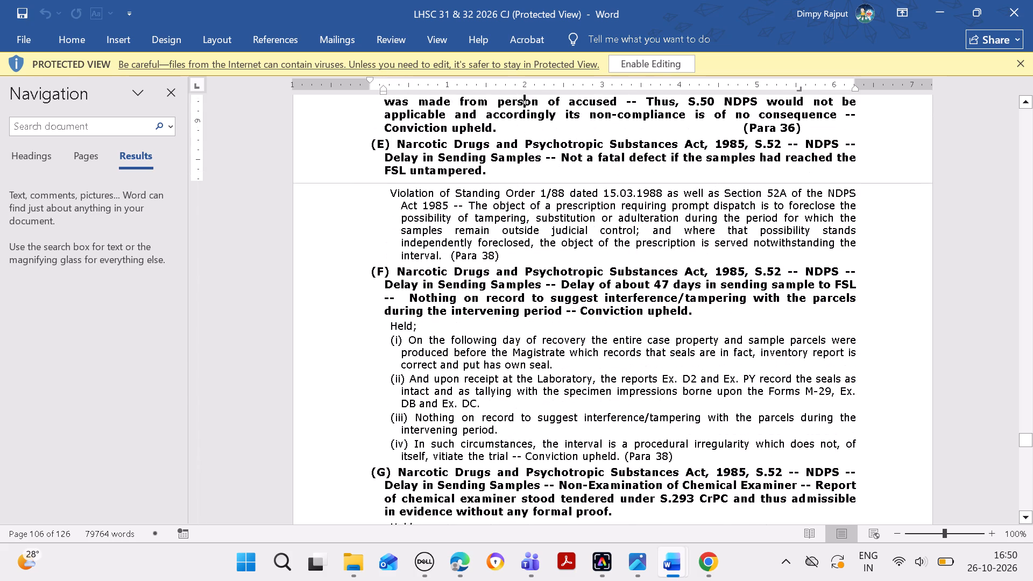
{"action": "key", "text": "Up"}
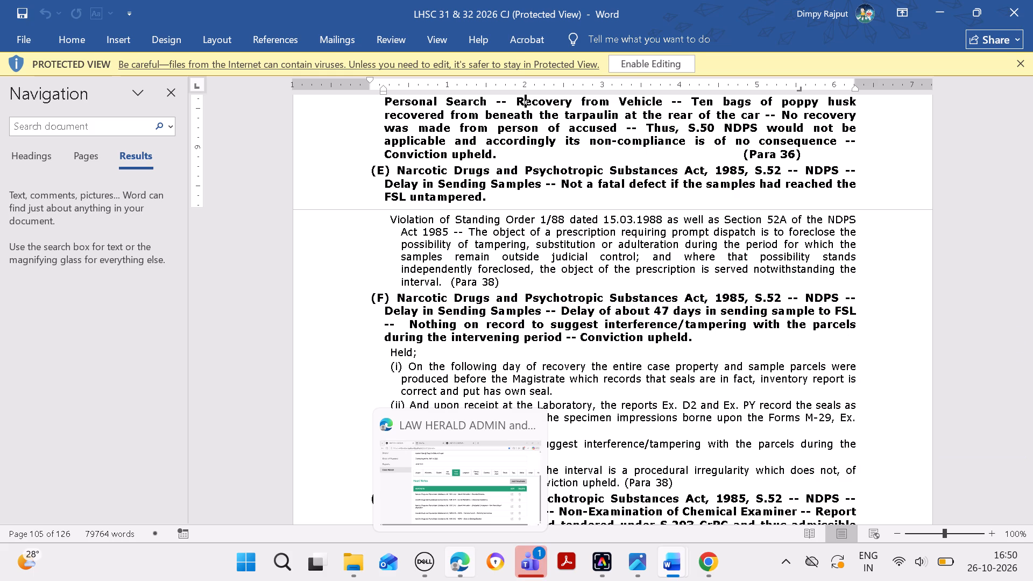
{"action": "left_click", "coordinate": [457, 562]}
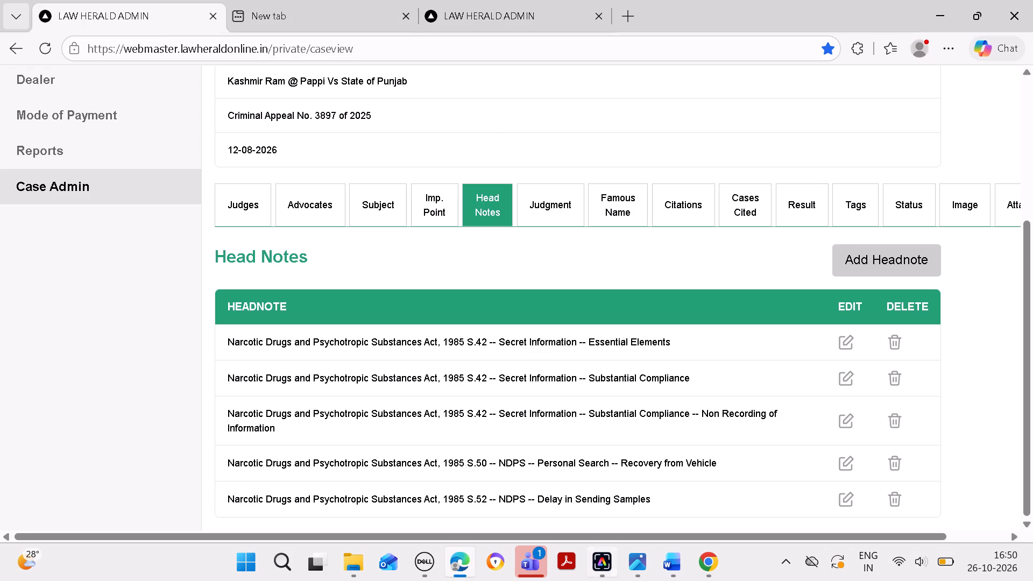
{"action": "left_click", "coordinate": [669, 568]}
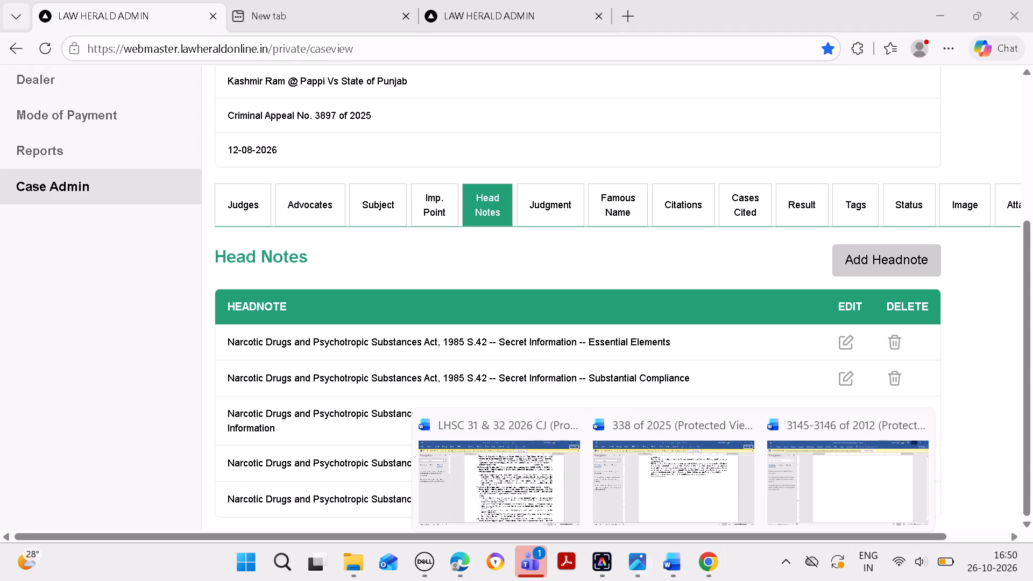
{"action": "left_click", "coordinate": [483, 483]}
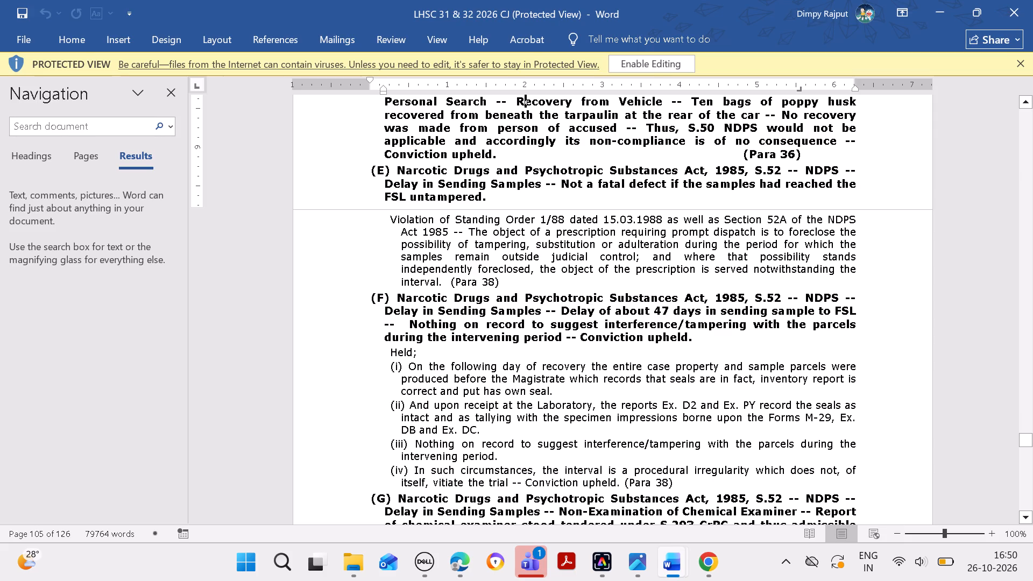
Copy "Narcotic Drugs and Psychotropic Substances Act, 1985" from headnote (F) in Word and return to the case's Head Notes in Edge.
{"action": "left_click_drag", "start_coordinate": [399, 295], "coordinate": [744, 297]}
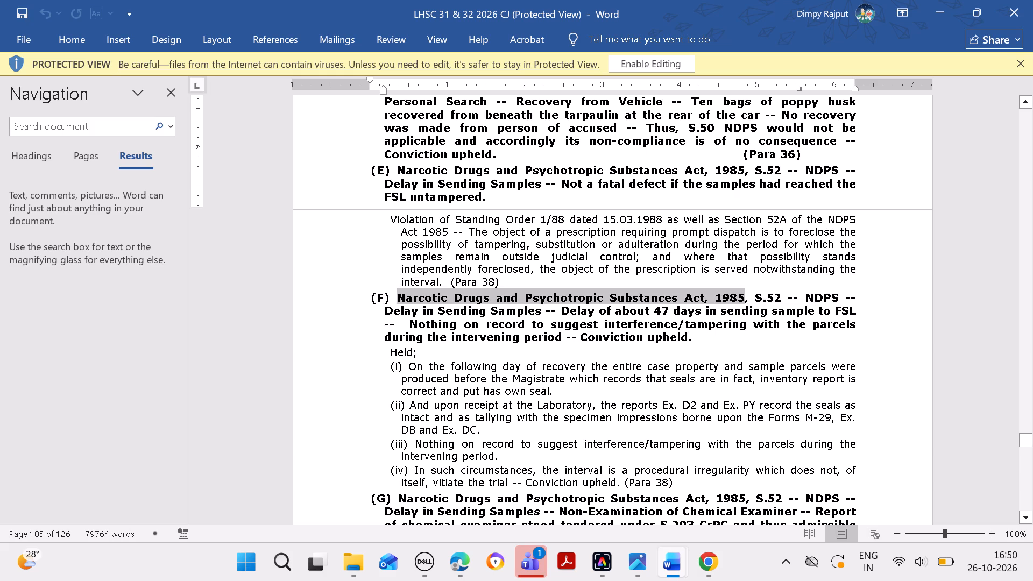
{"action": "left_click_drag", "start_coordinate": [744, 297], "coordinate": [744, 297]}
{"action": "key", "text": "ctrl+c"}
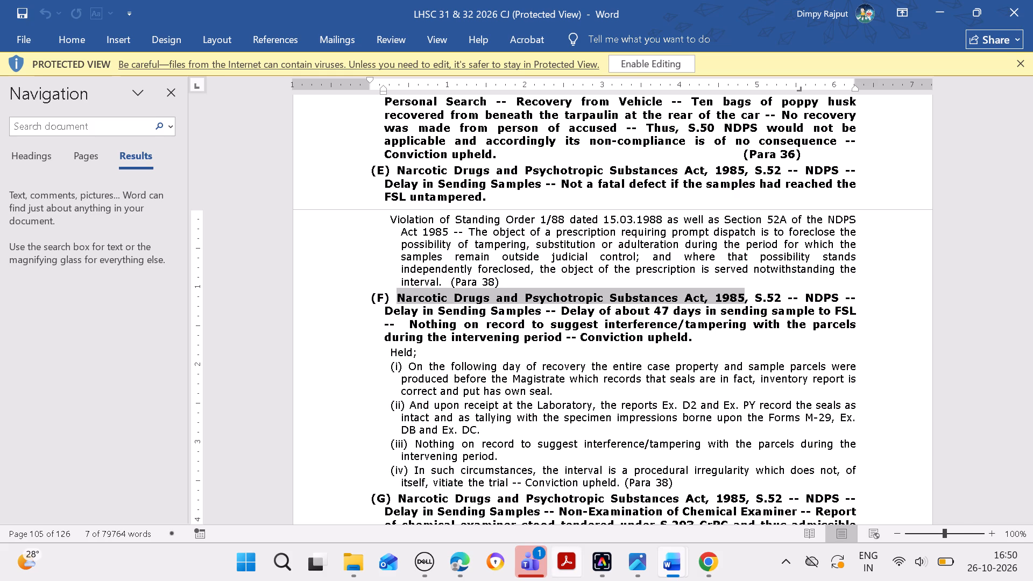
{"action": "left_click", "coordinate": [463, 564]}
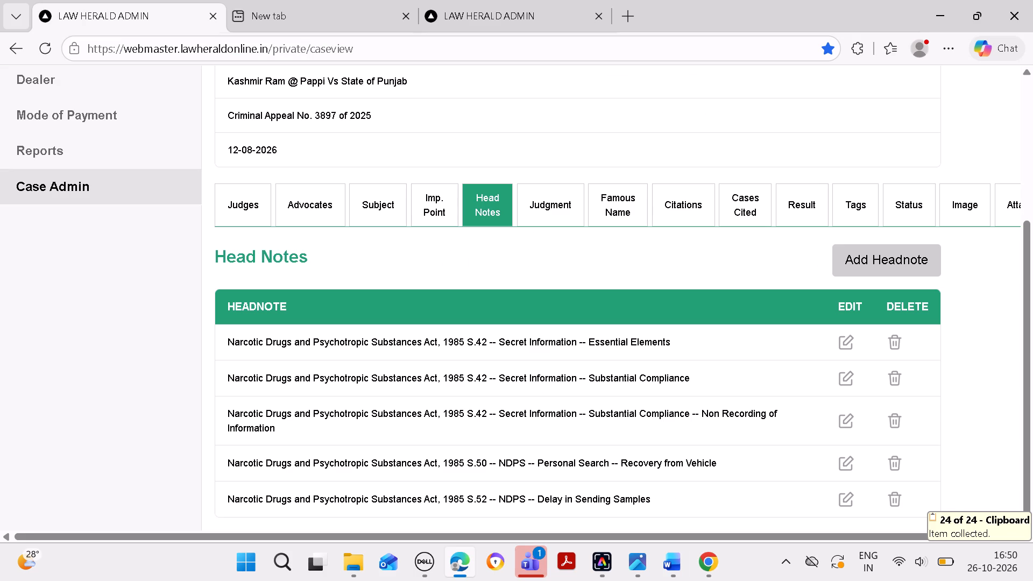